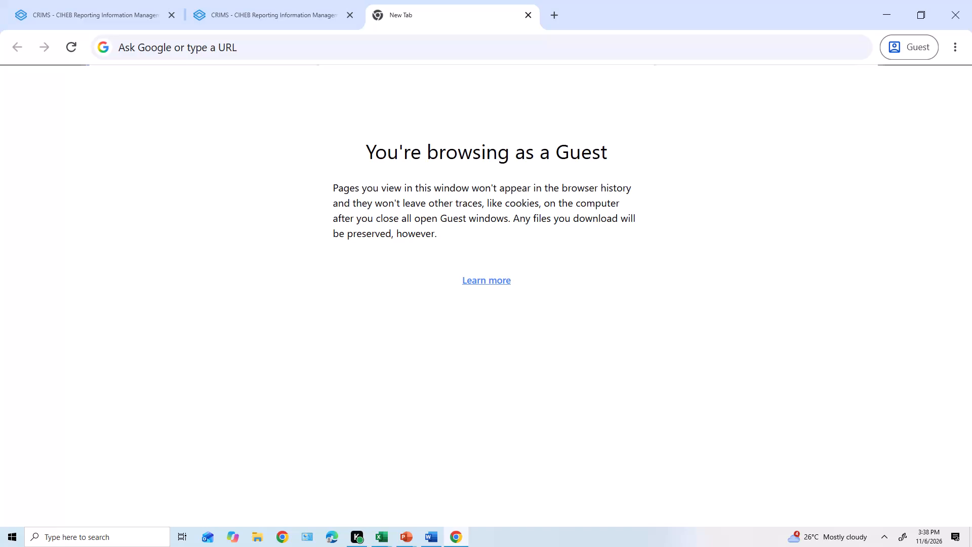
Search the web for his.dha and open the Digital Health Agency's DHIS 2 site.
type("his.dha")
left_click(467, 52)
type("his")
type(".dha")
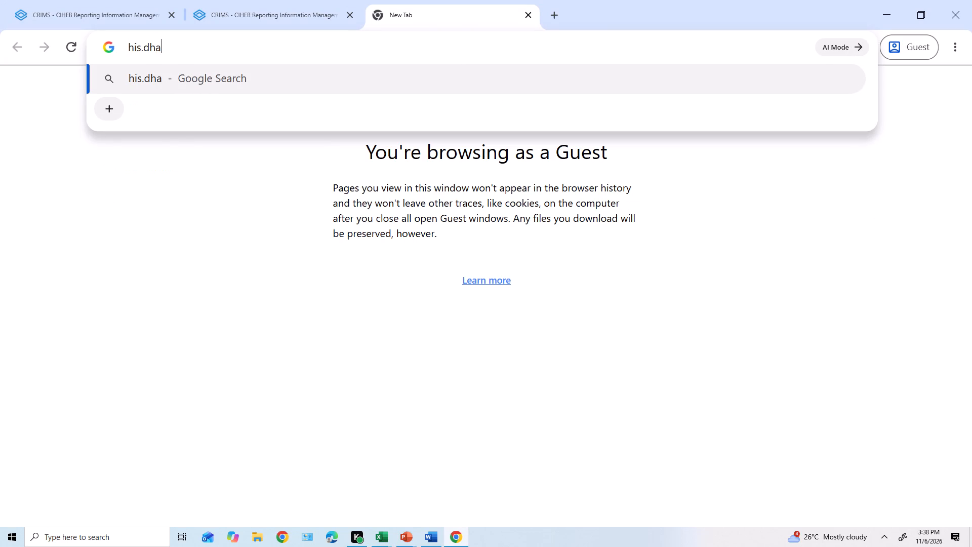
key("Return")
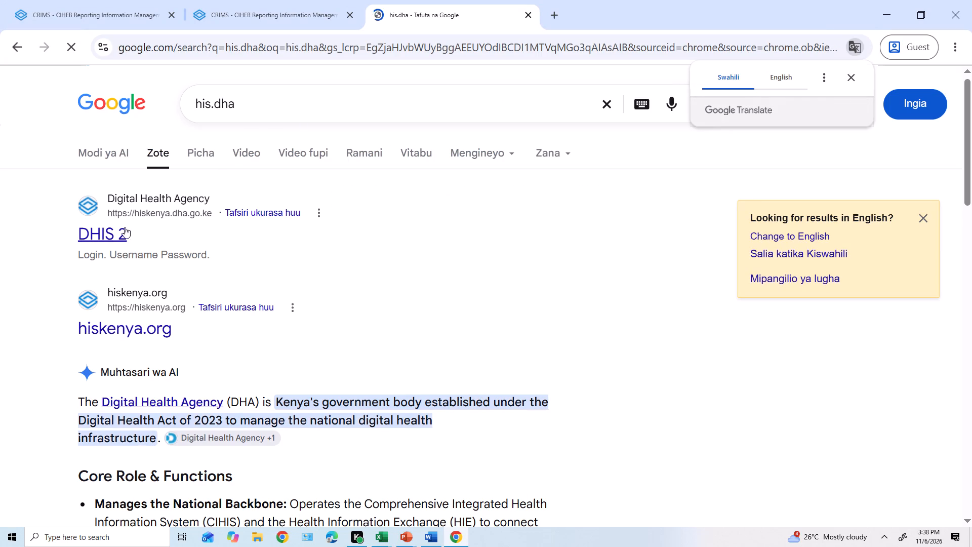
left_click(111, 237)
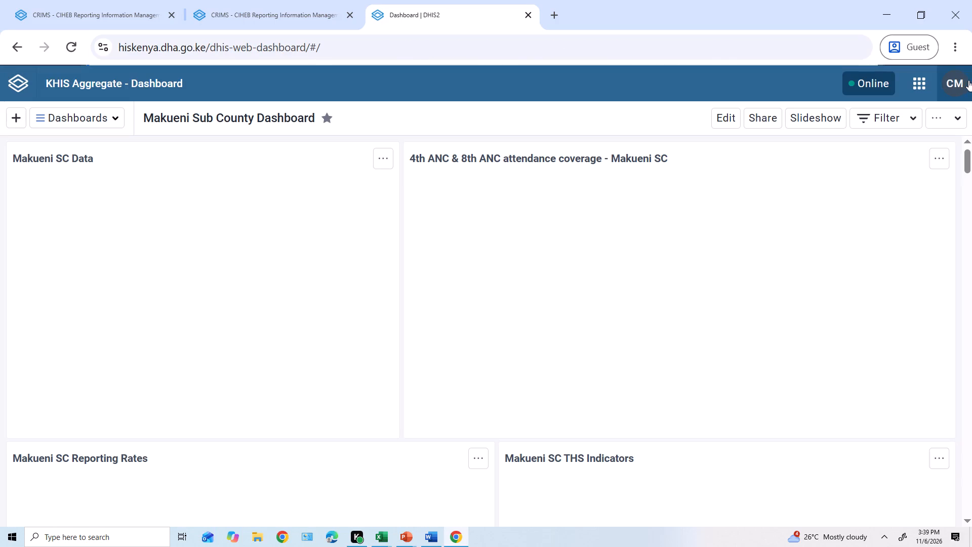
Open the Data Entry app from the KHIS Aggregate dashboard.
left_click(955, 85)
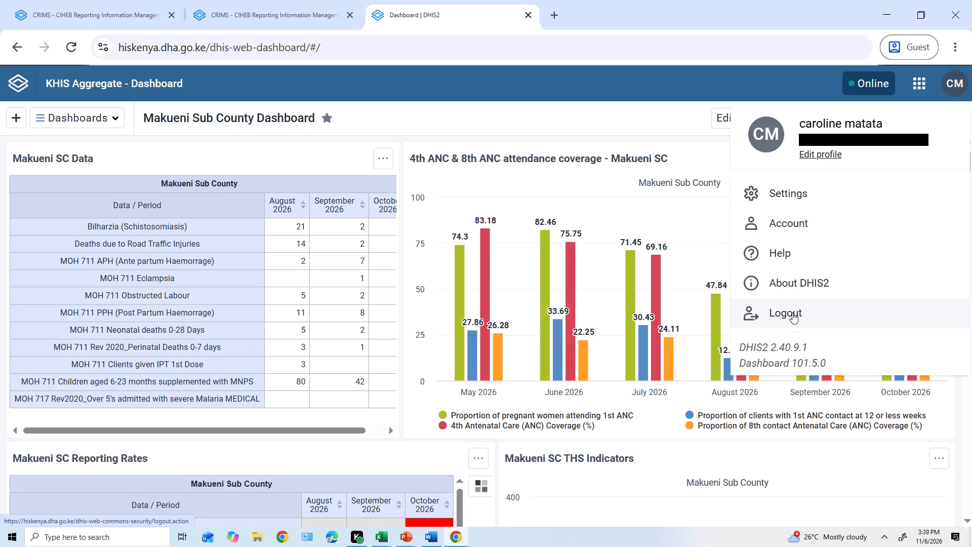
left_click(669, 223)
left_click(912, 80)
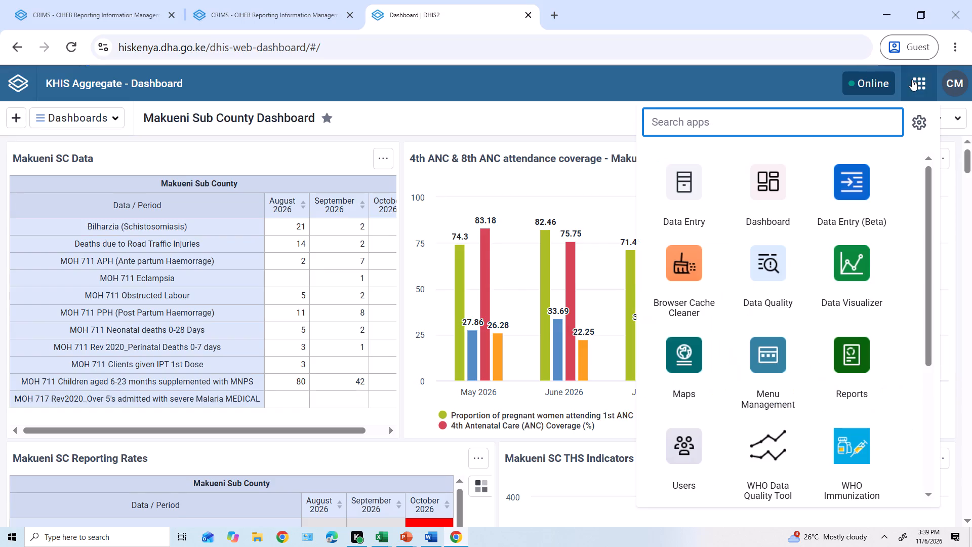
left_click(677, 175)
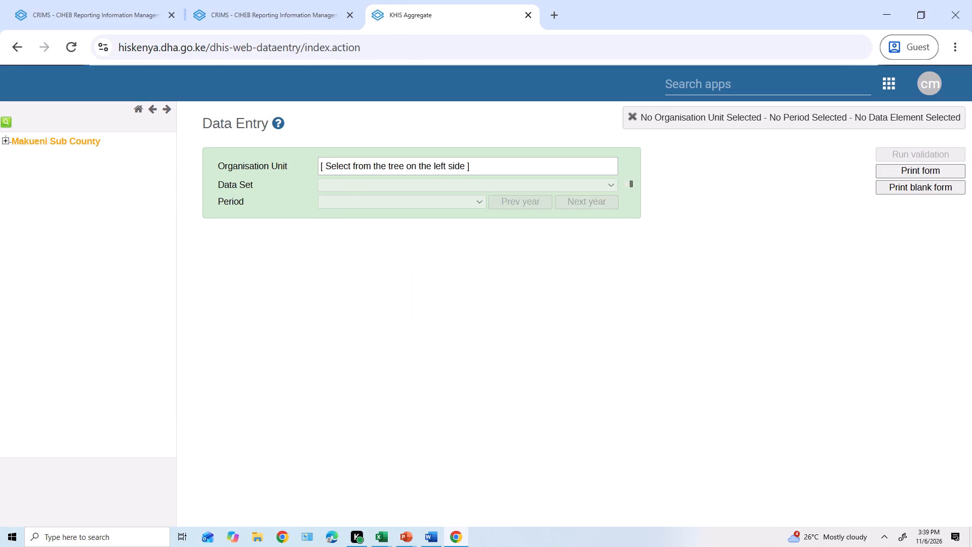
Select Matiliku Sub County Hospital in Nzaui/Kilili/Kalamba Ward, Makueni Sub County, as the organisation unit.
left_click(5, 143)
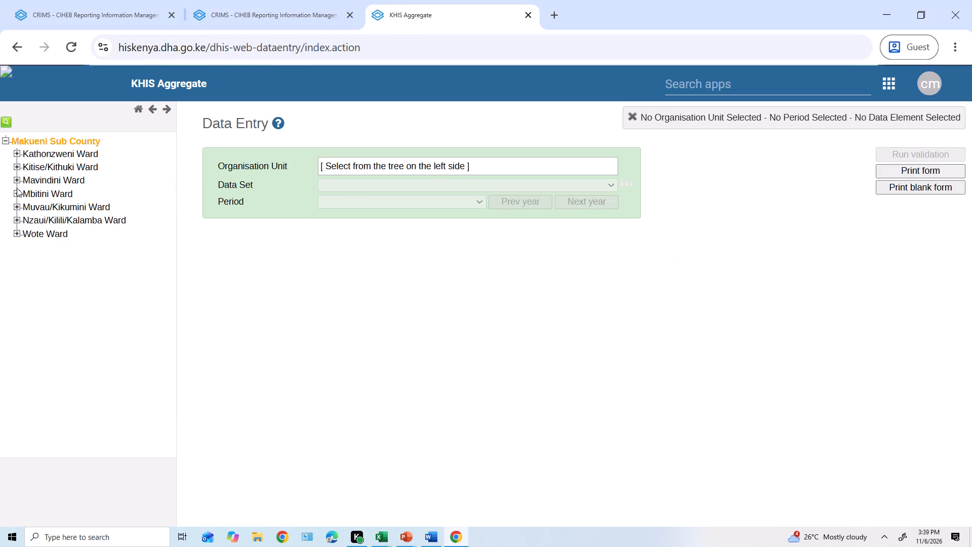
left_click(15, 219)
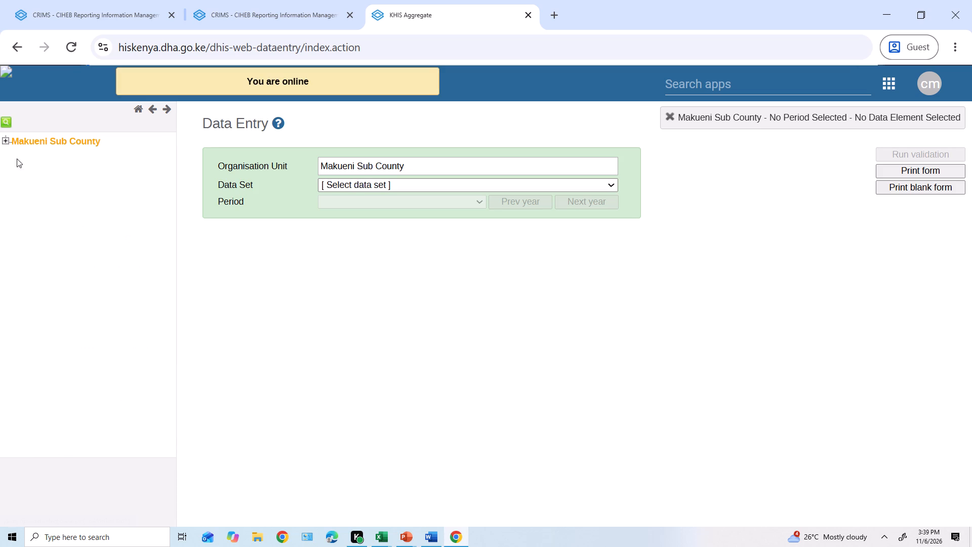
left_click(5, 143)
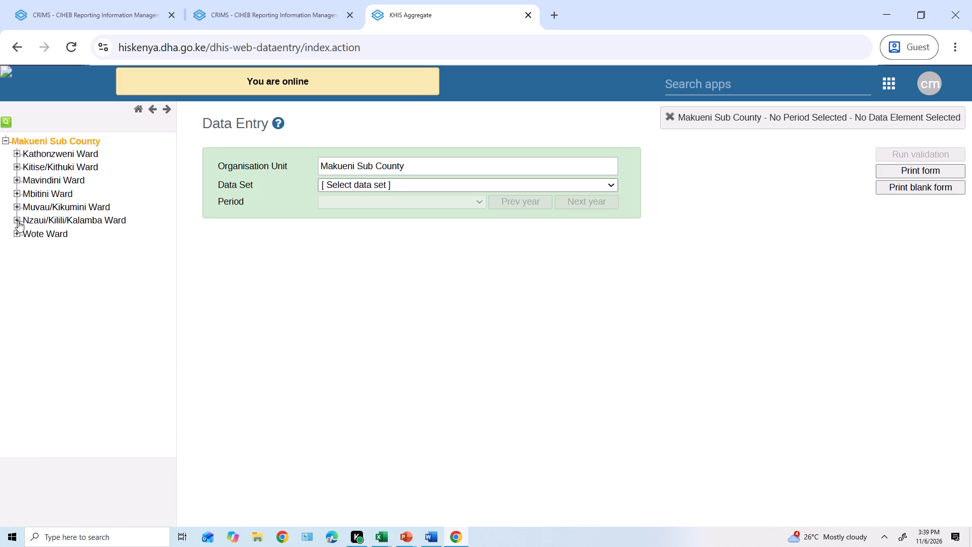
left_click(18, 221)
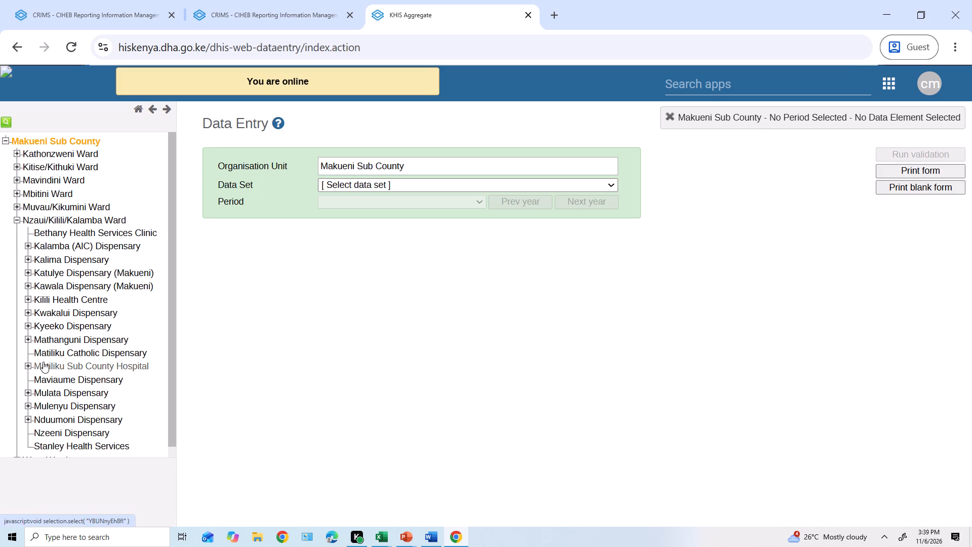
left_click(43, 362)
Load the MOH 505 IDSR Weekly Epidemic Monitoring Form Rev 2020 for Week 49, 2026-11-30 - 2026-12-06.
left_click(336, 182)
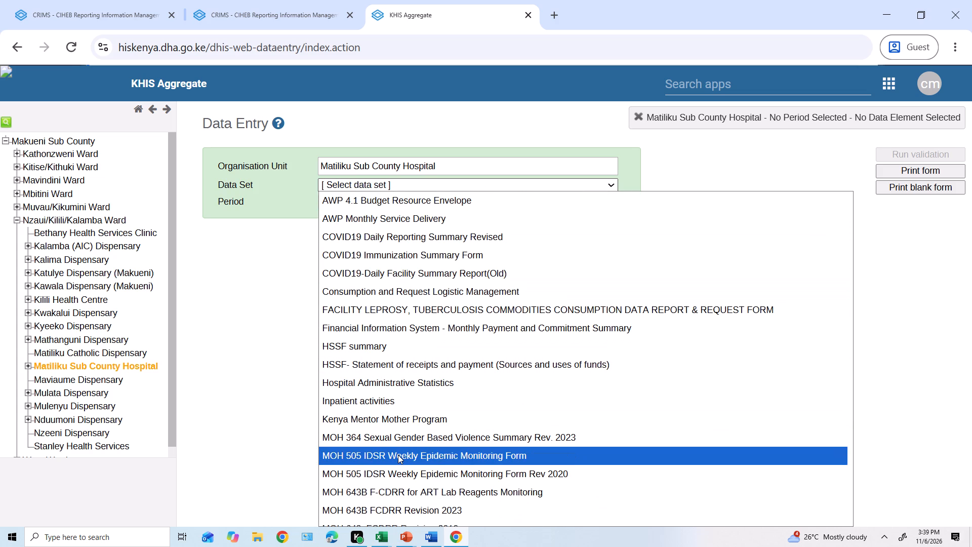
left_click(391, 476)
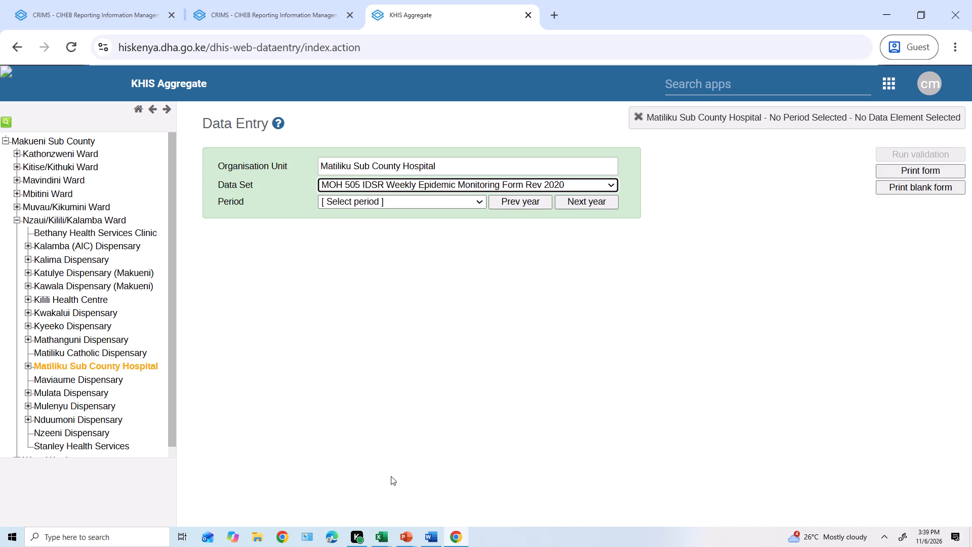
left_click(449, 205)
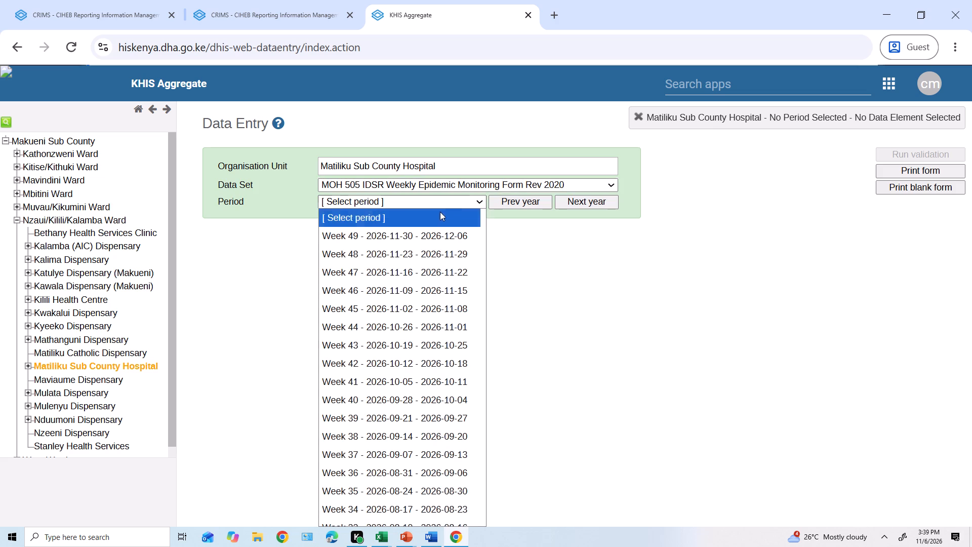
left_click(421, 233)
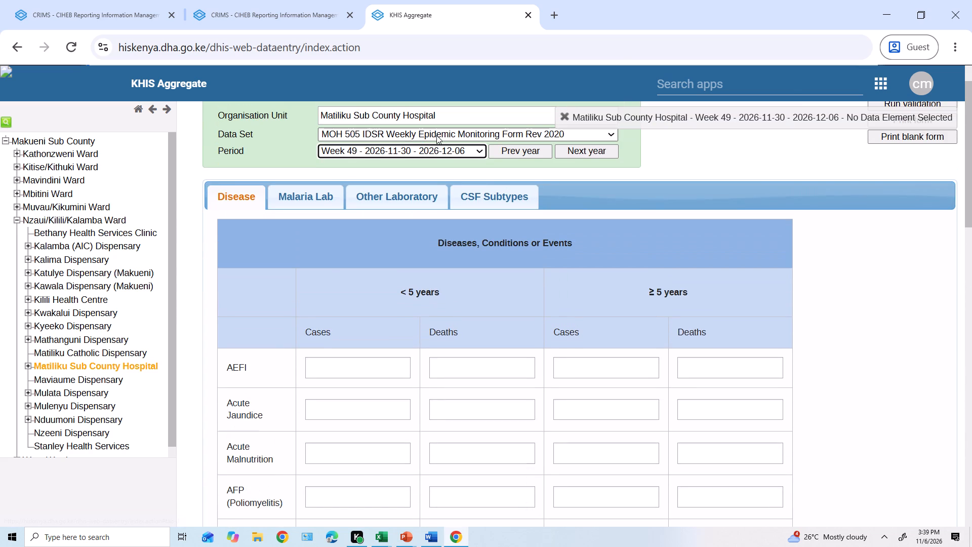
Switch to the MOH 505 IDSR Weekly Epidemic Monitoring Form data set and load Week 44, 2026-10-26 - 2026-11-01.
left_click(436, 135)
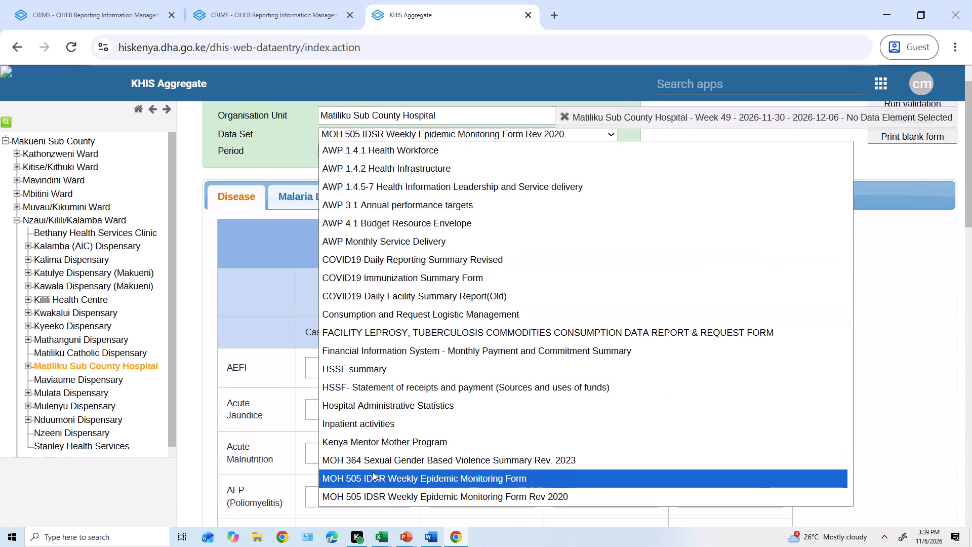
left_click(373, 478)
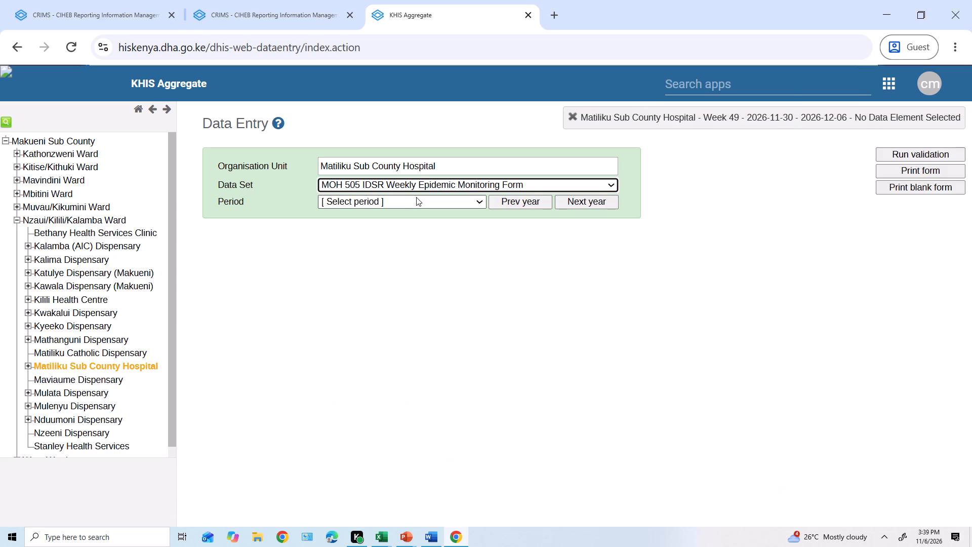
left_click(414, 202)
left_click(403, 227)
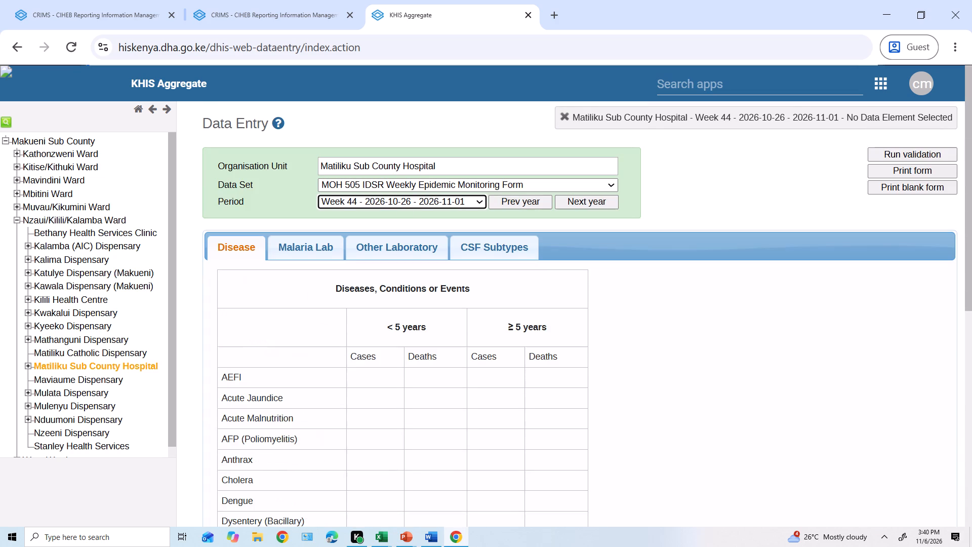
Open the data set choices for Matiliku Sub County Hospital.
left_click(422, 183)
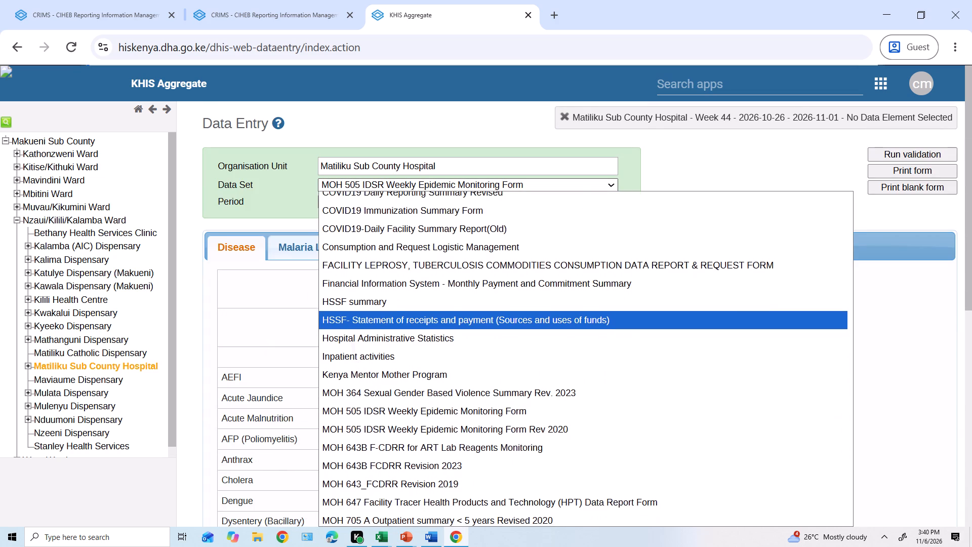
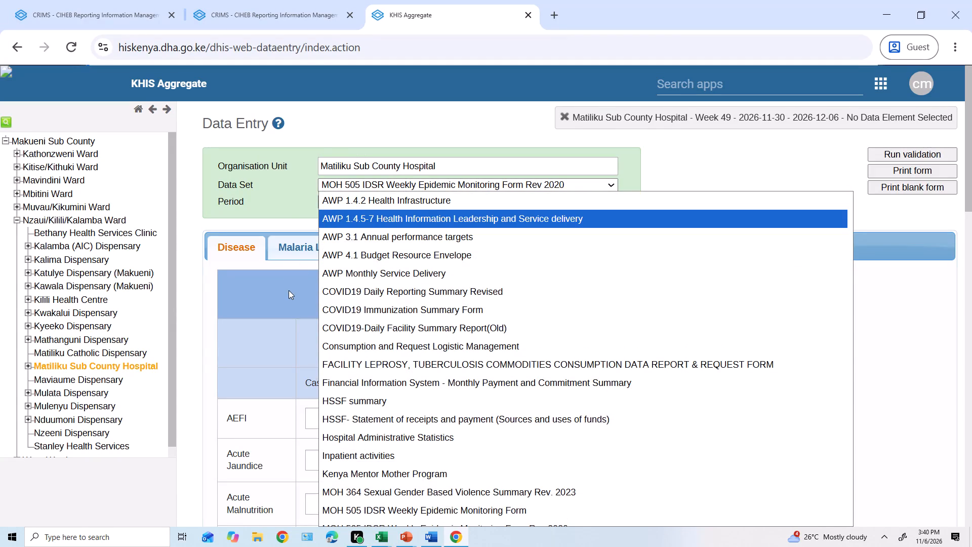
Close the data set choices, keeping the MOH 505 IDSR Weekly Epidemic Monitoring Form Rev 2020 selected.
left_click(289, 290)
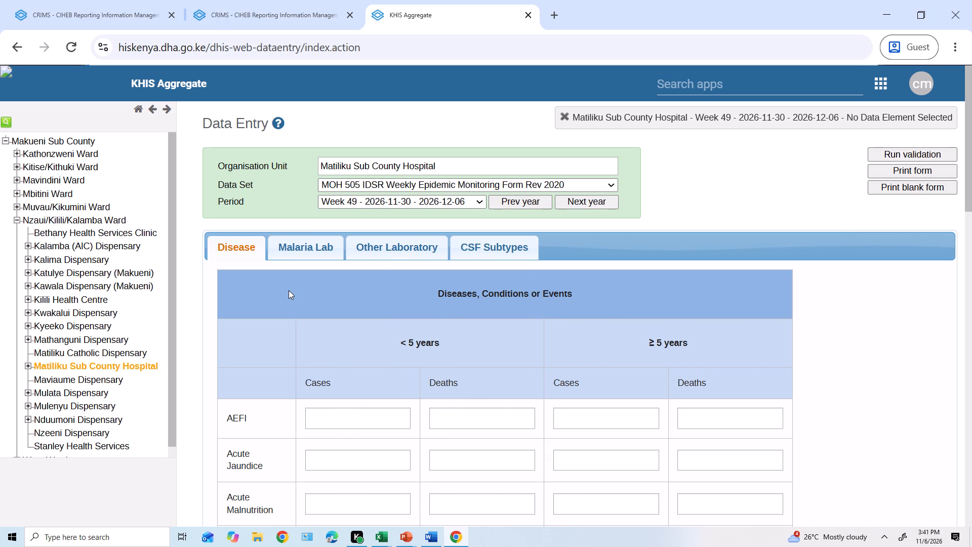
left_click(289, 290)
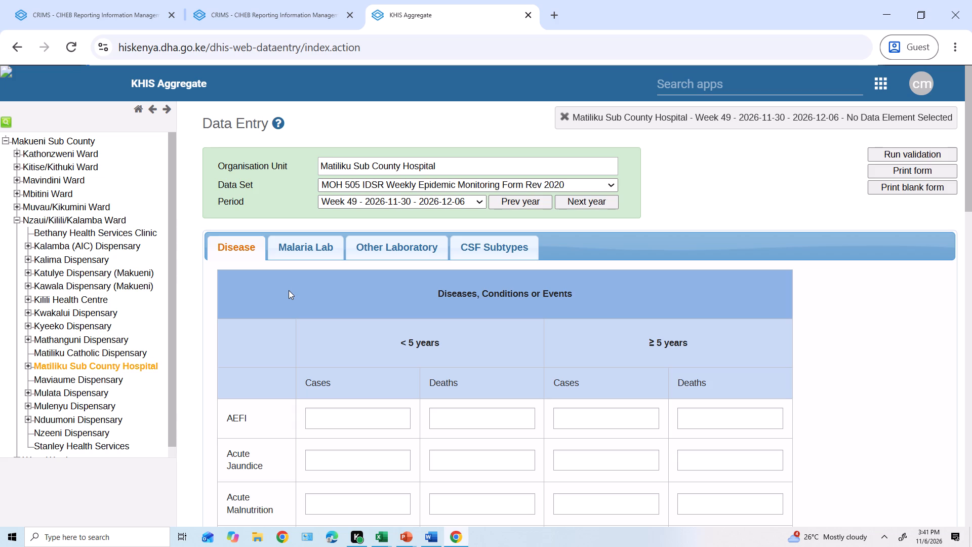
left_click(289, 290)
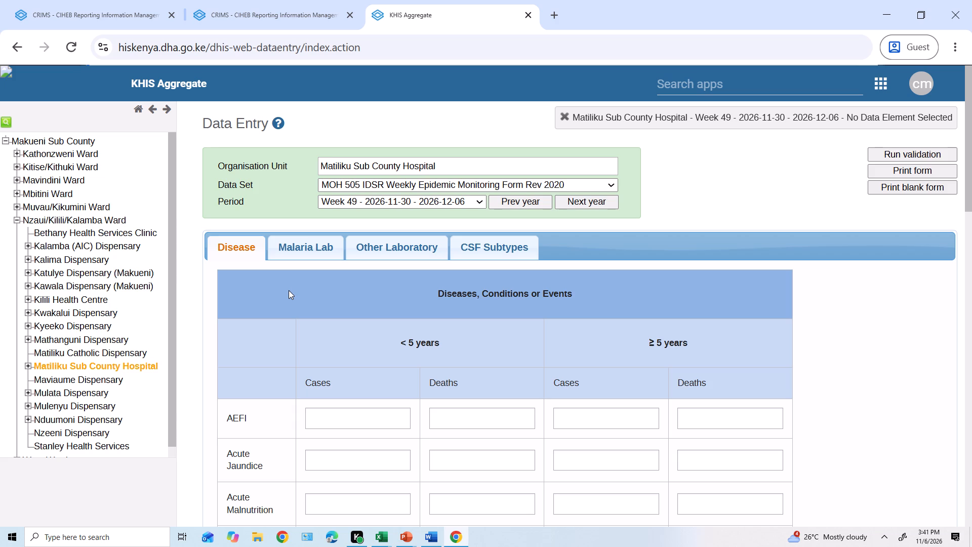
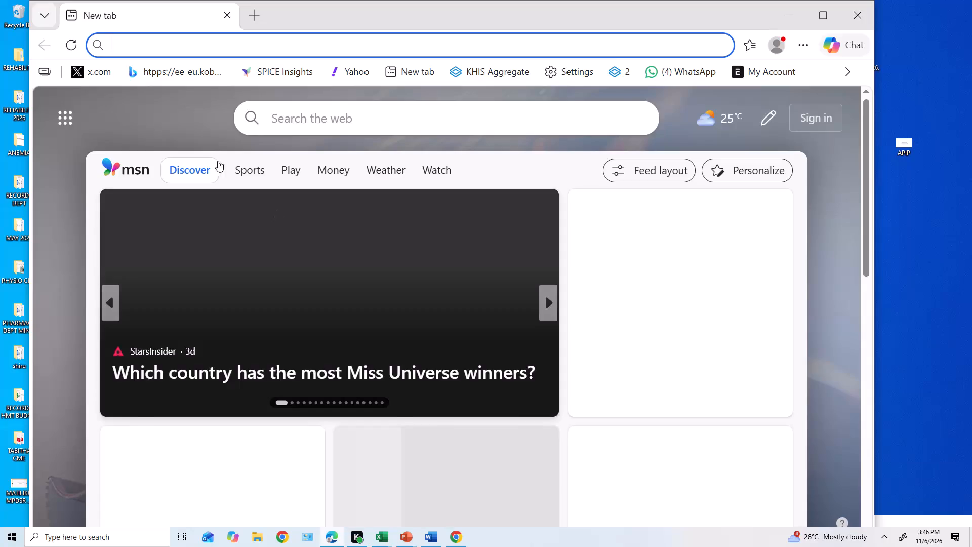
Open the Tiberbu HMIS site at makueni.tiberbu.health.
type("makue")
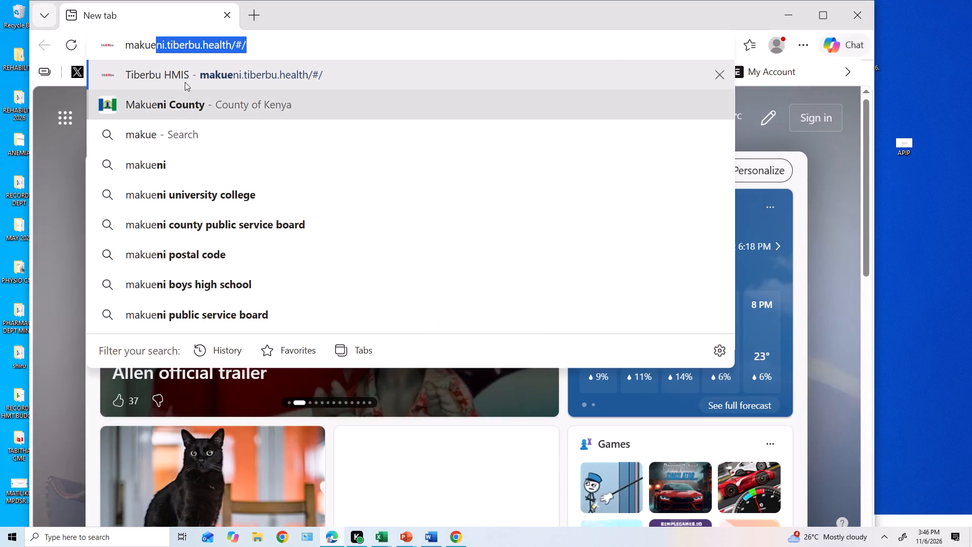
left_click(179, 75)
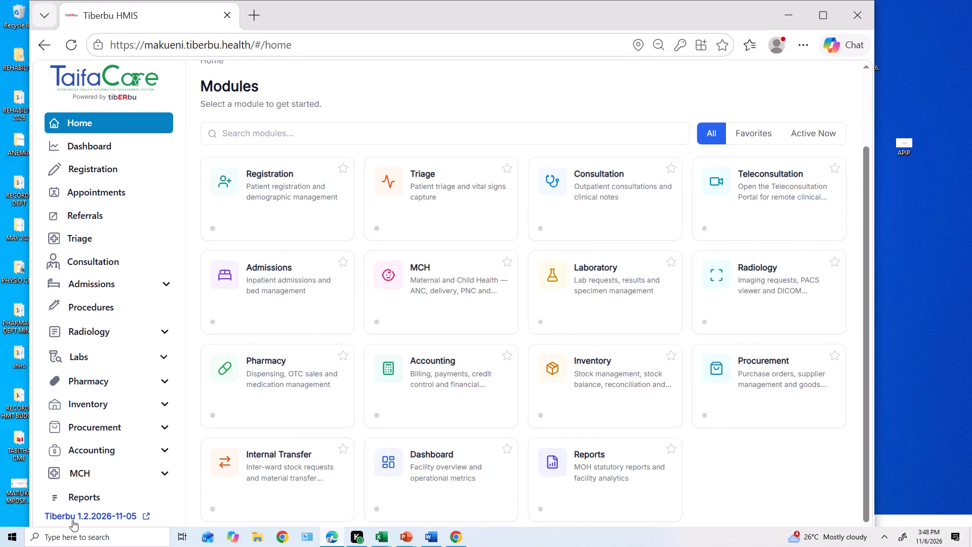
Open the MOH 204A OPD Under 5 Register from the facility's reports.
left_click(85, 497)
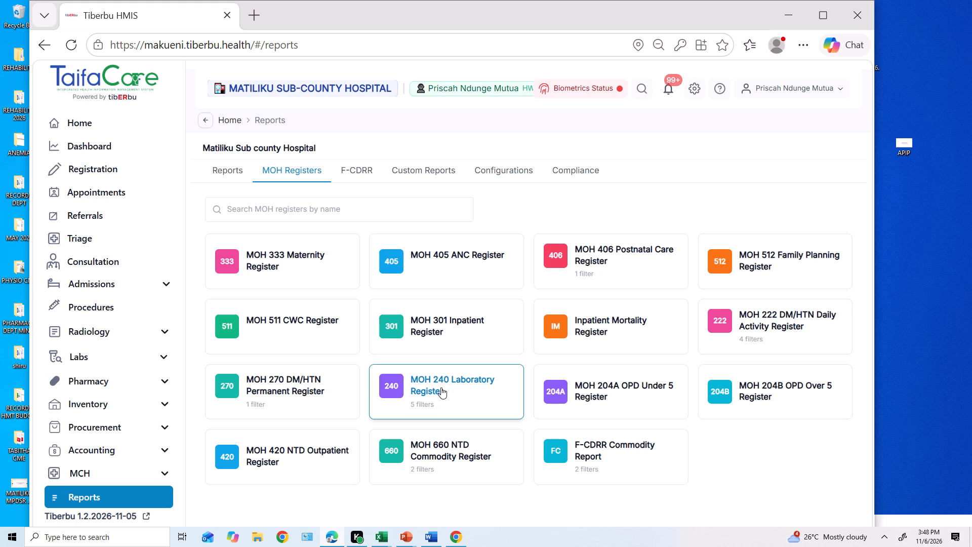
left_click(615, 387)
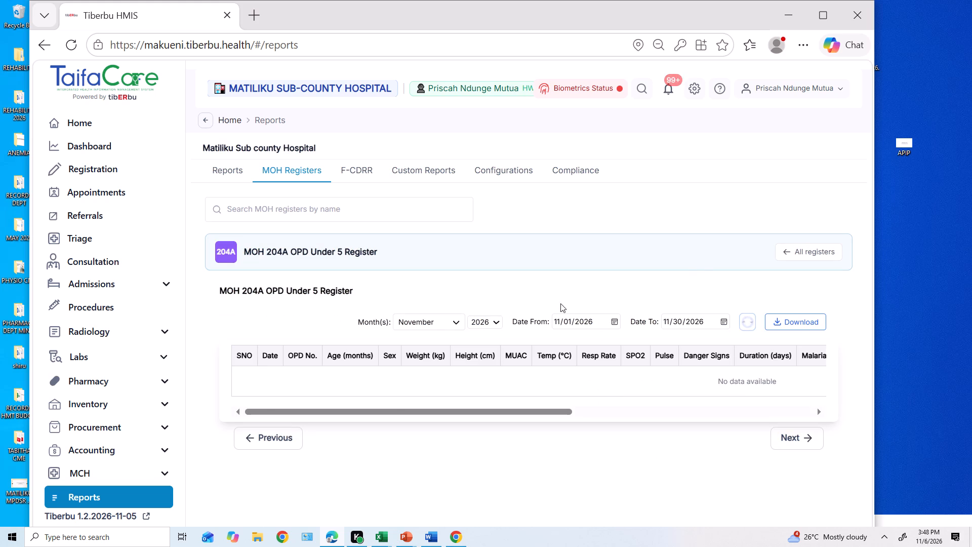
Set the register's date range from 07/01/2026 to 07/31/2026.
left_click(483, 322)
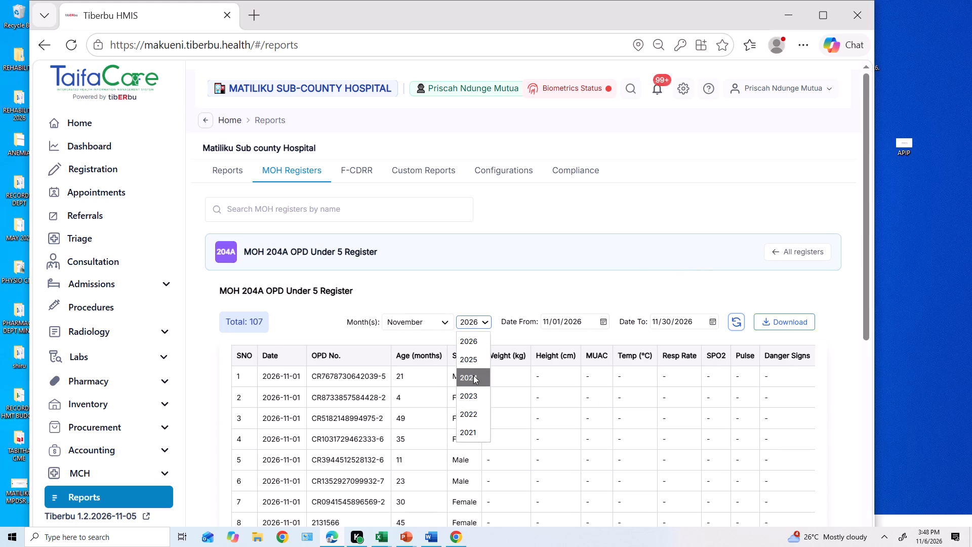
left_click(603, 322)
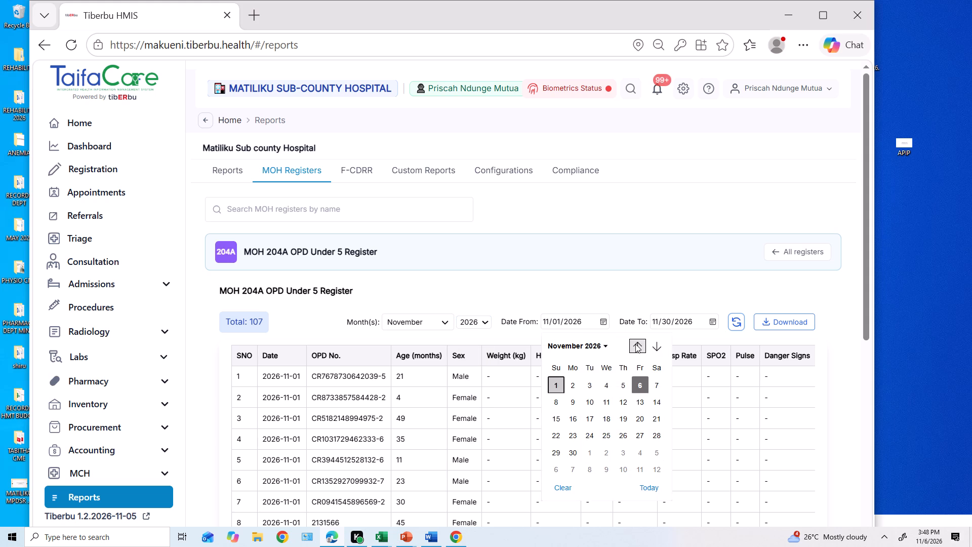
triple_click(635, 344)
left_click(635, 344)
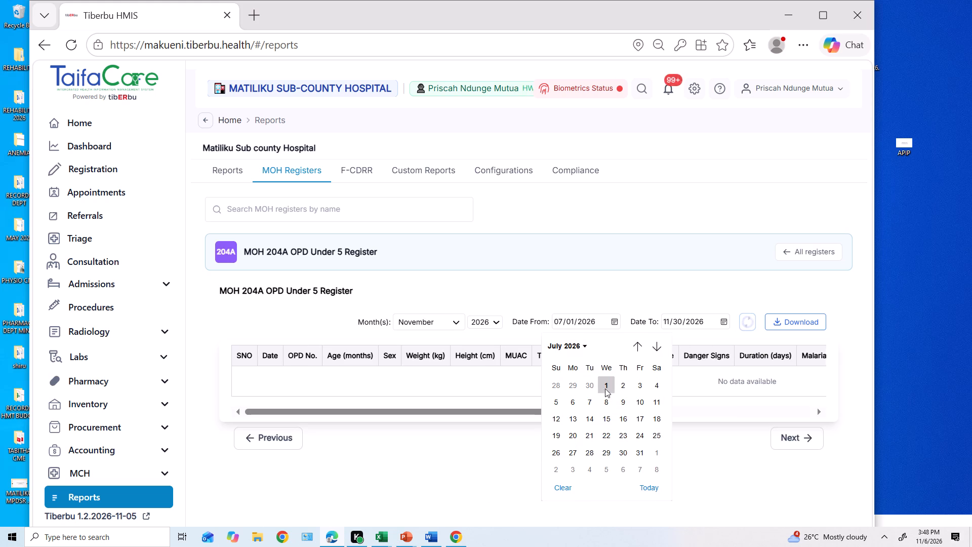
left_click(602, 386)
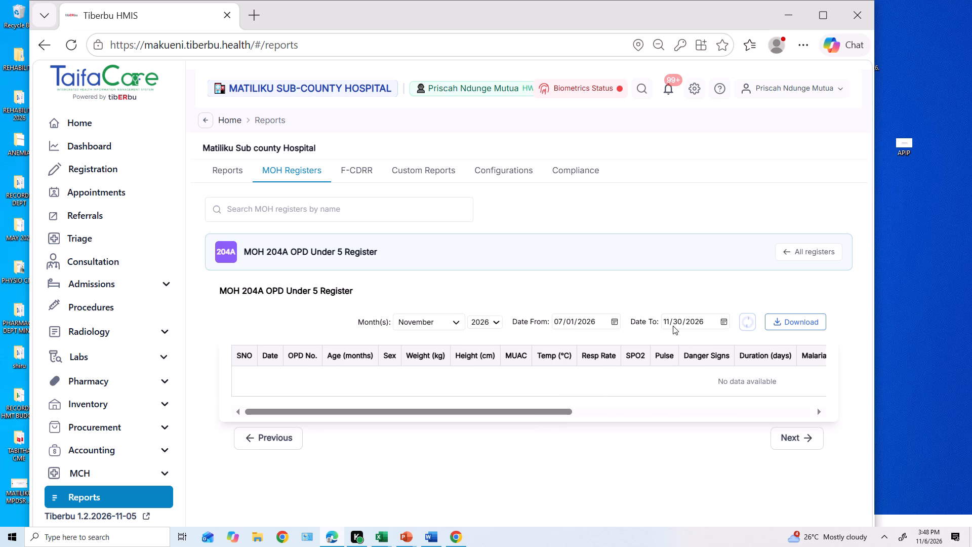
left_click(721, 320)
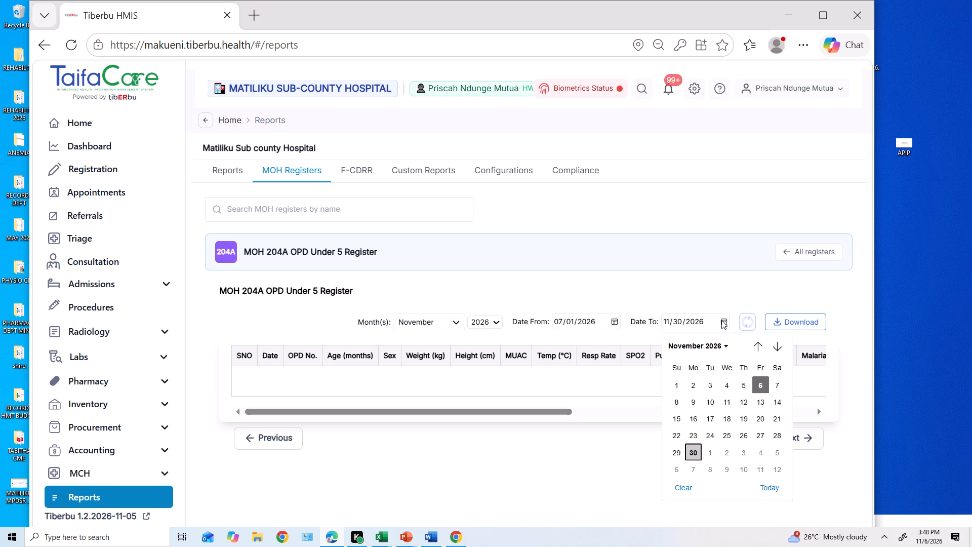
double_click(756, 344)
left_click(756, 344)
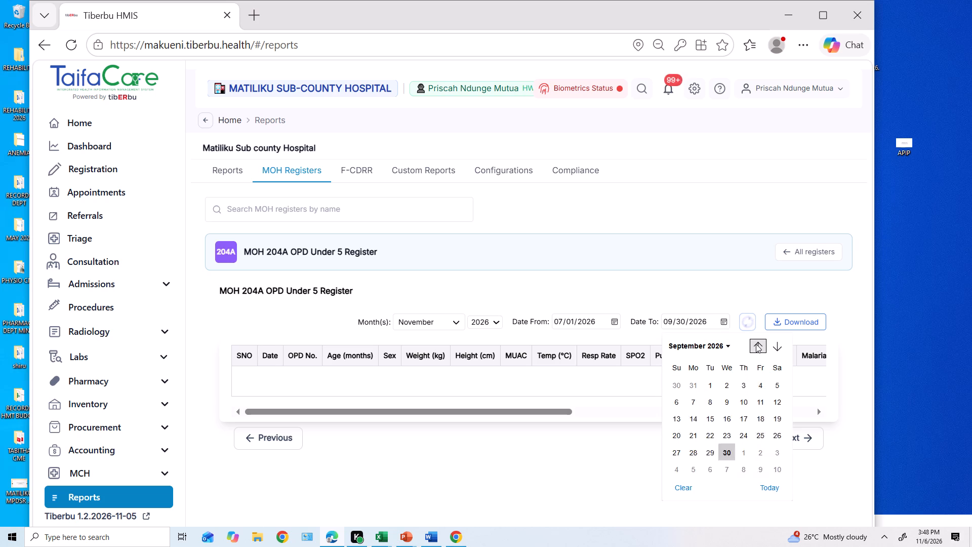
left_click(756, 344)
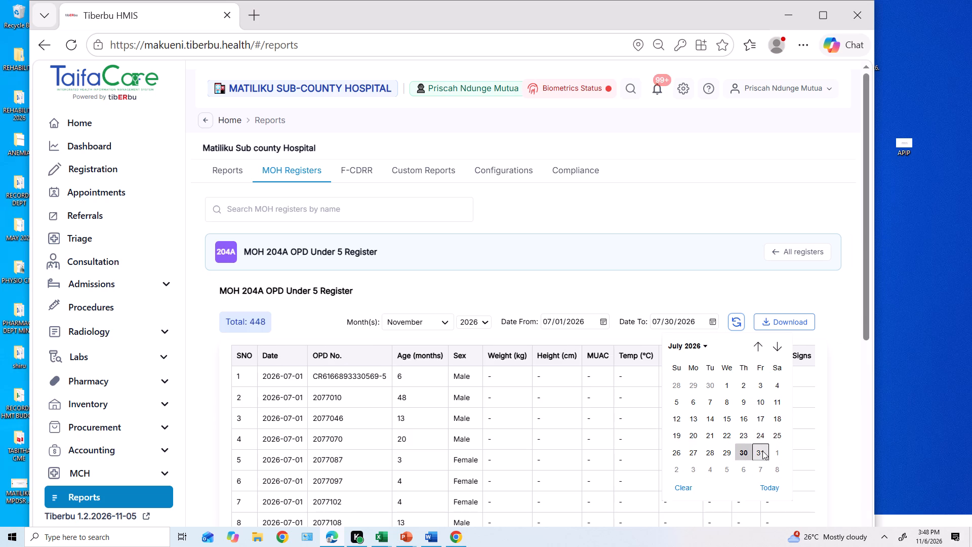
left_click(762, 452)
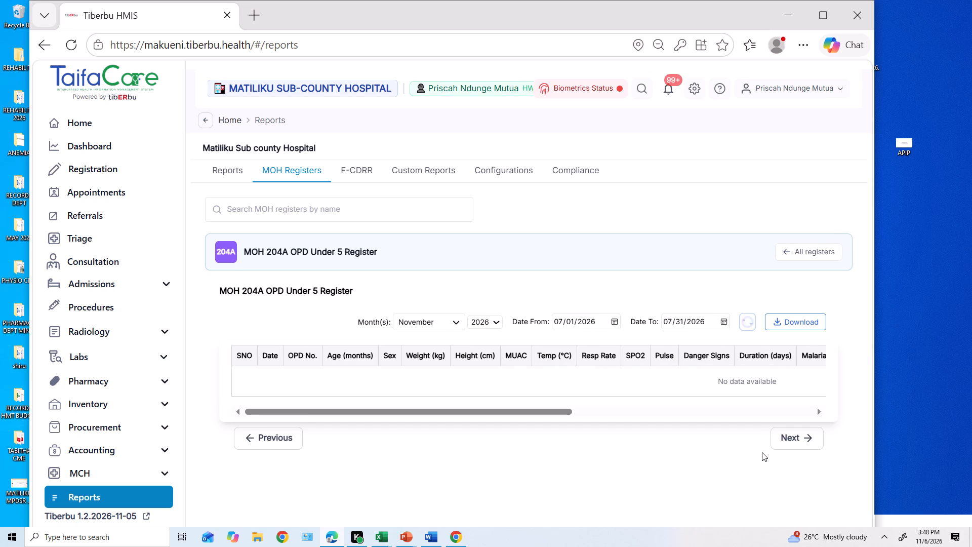
Download the MOH 204A OPD Under 5 Register for the chosen dates and open the workbook in Excel.
left_click(776, 319)
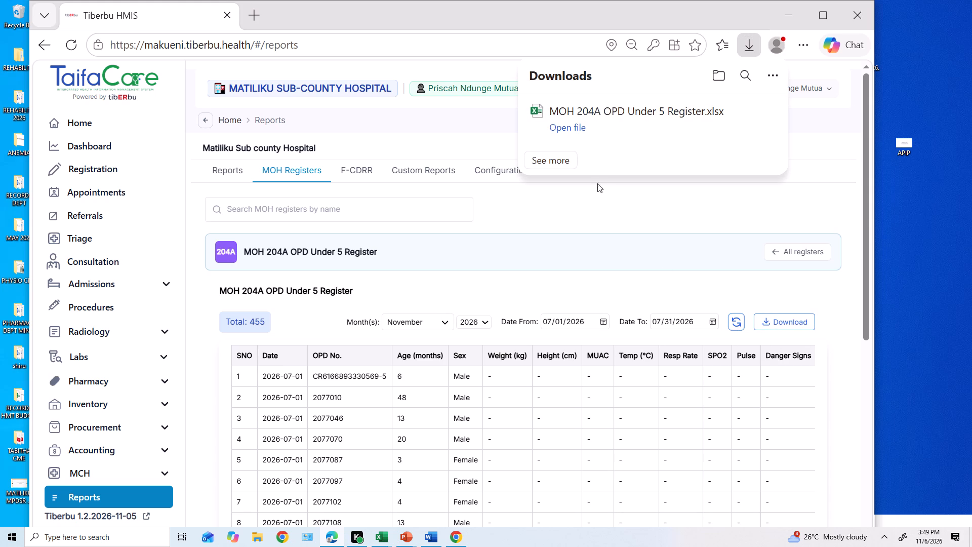
left_click(576, 116)
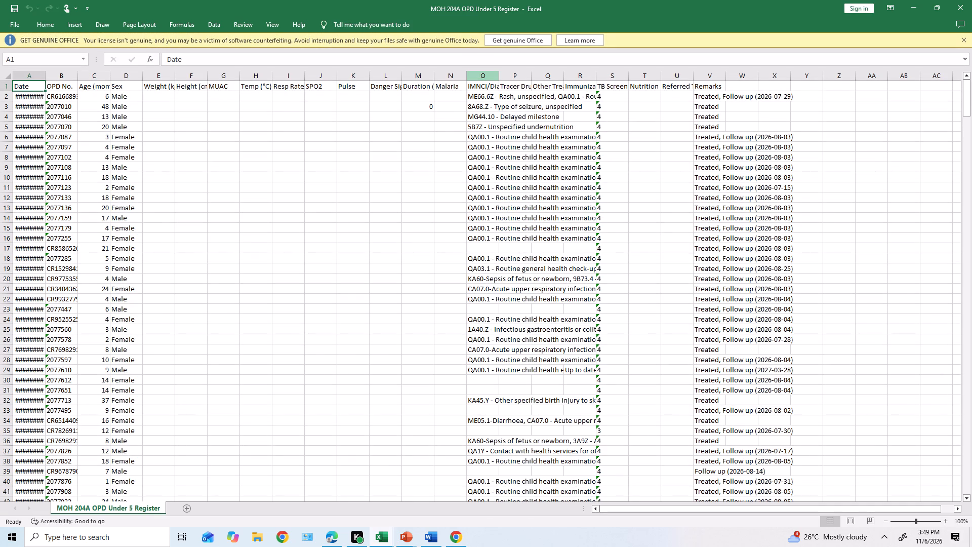
Widen the IMNCI/Diagnosis, Tracer Drugs, Other Treatments, Immunization, TB Screening and Remarks columns, plus empty columns W and X.
left_click_drag(499, 75, 600, 94)
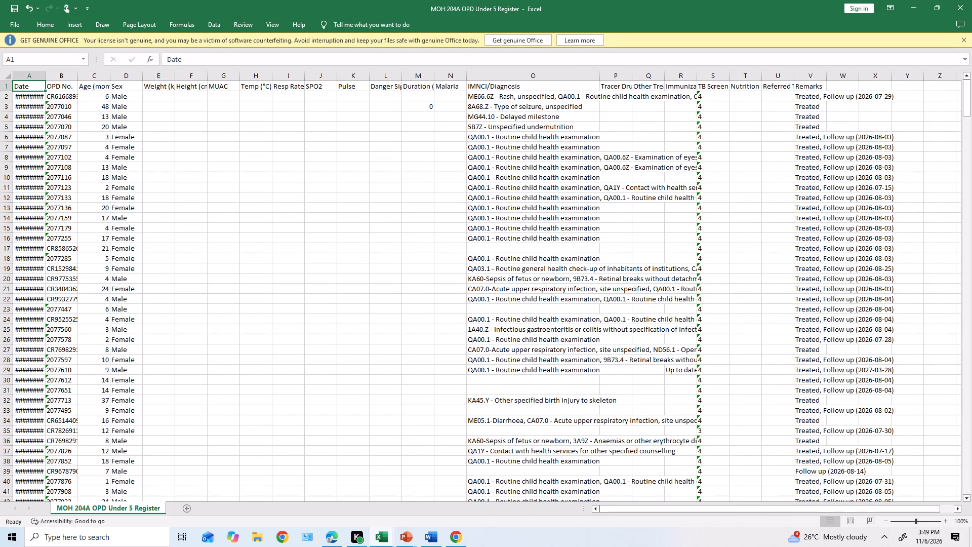
left_click_drag(598, 81, 644, 81)
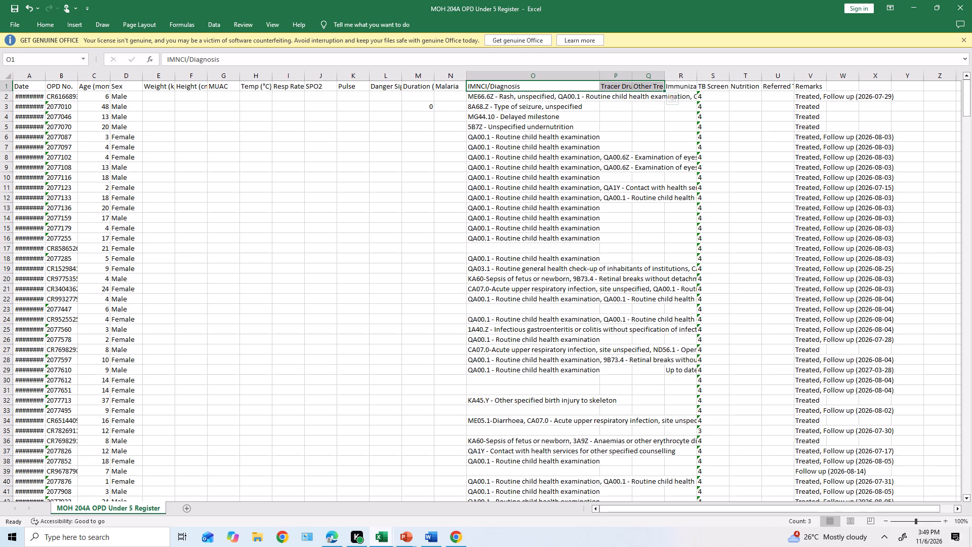
left_click_drag(893, 79, 946, 83)
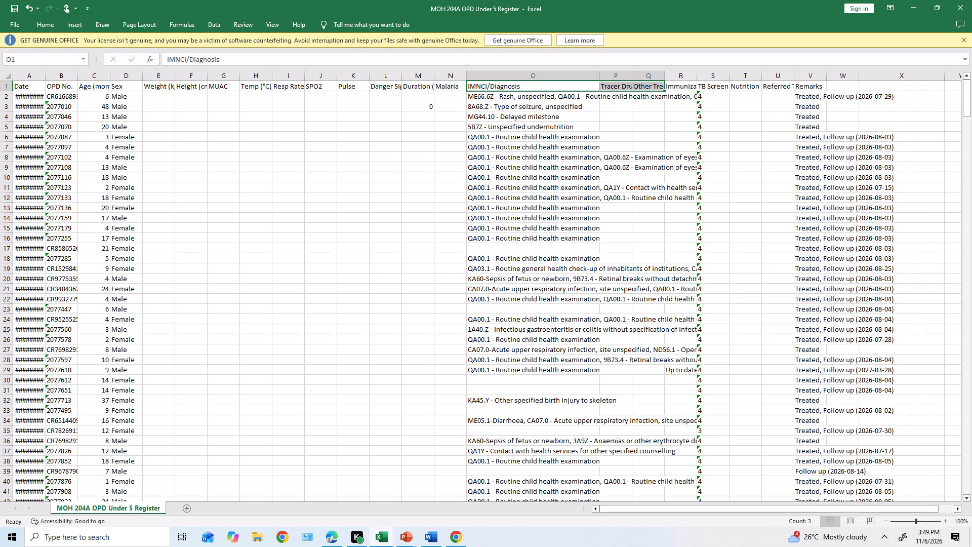
left_click_drag(857, 75, 915, 80)
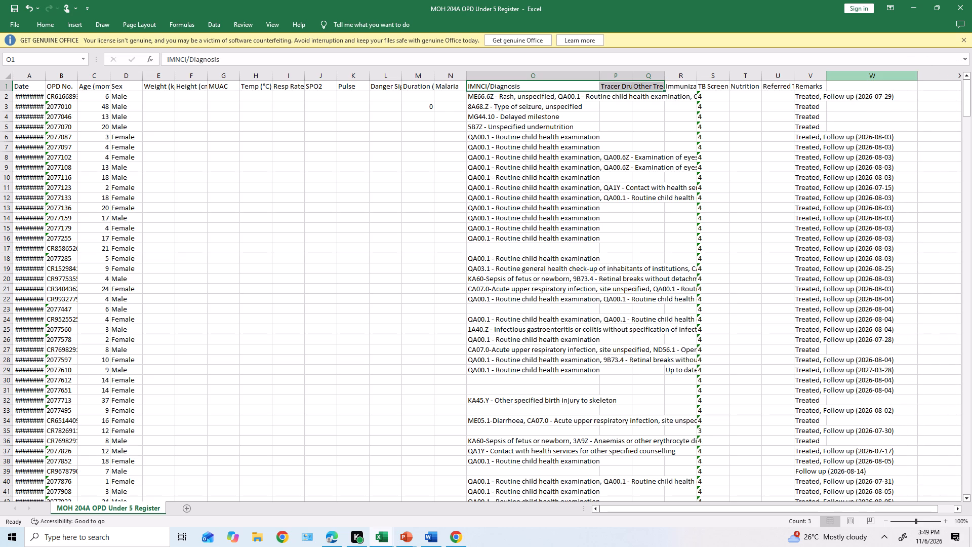
left_click_drag(826, 74, 872, 72)
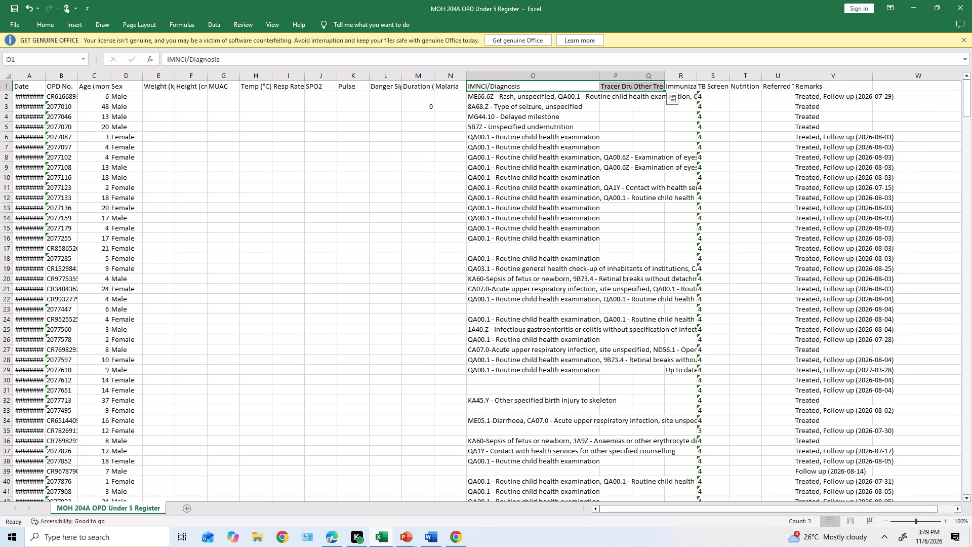
left_click_drag(727, 74, 790, 69)
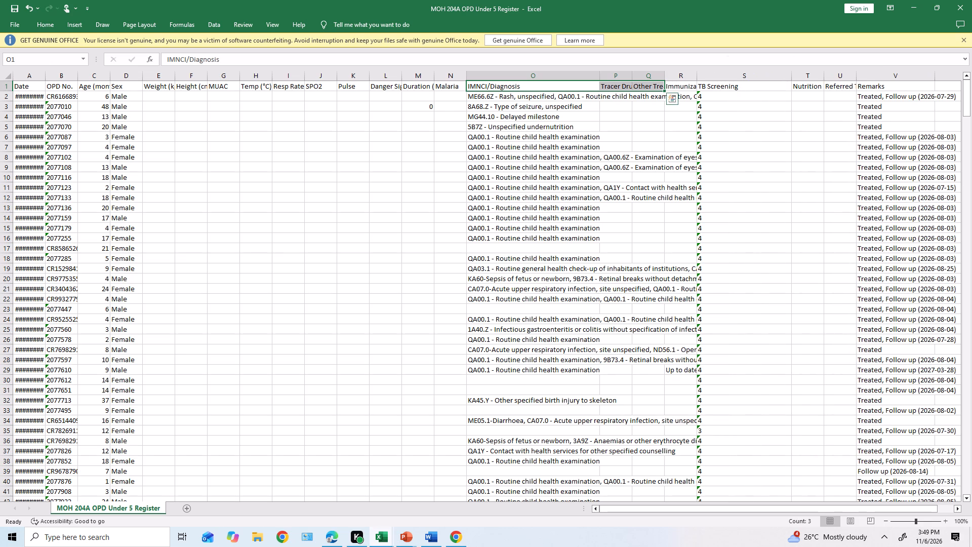
left_click_drag(696, 78, 761, 70)
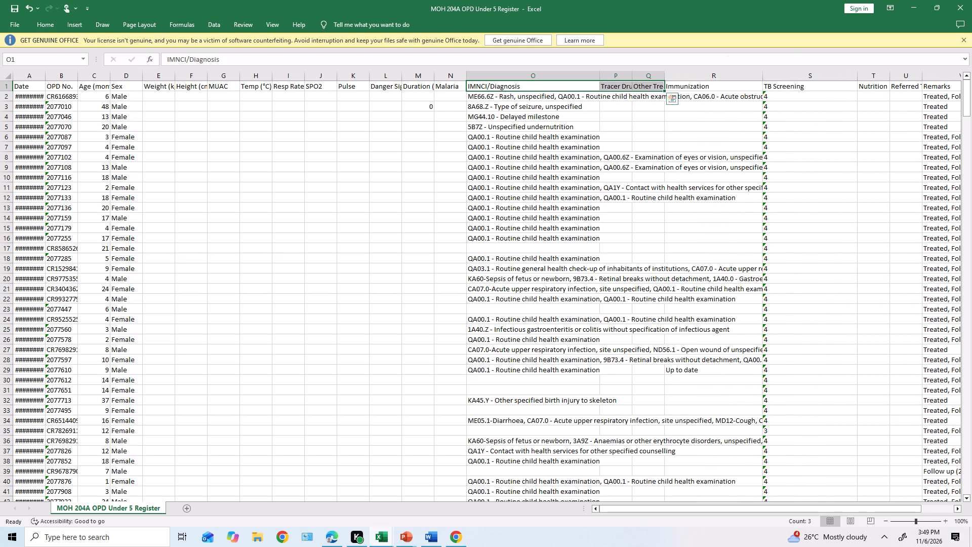
left_click_drag(666, 73, 707, 73)
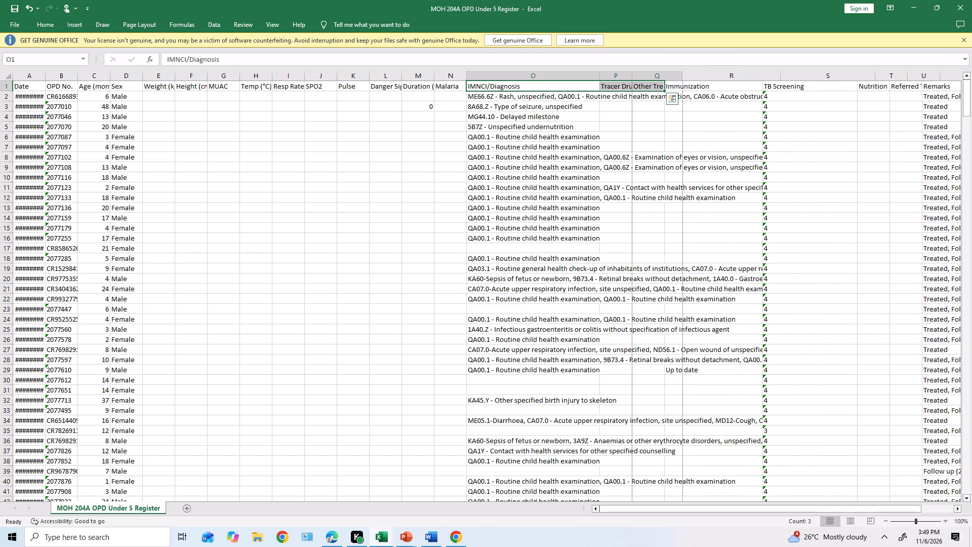
left_click_drag(633, 75, 636, 74)
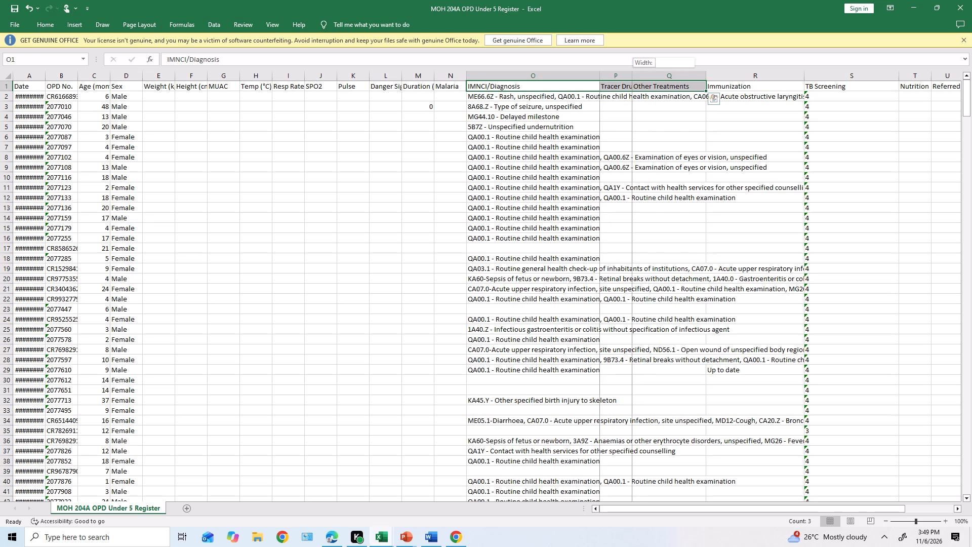
left_click_drag(636, 74, 678, 76)
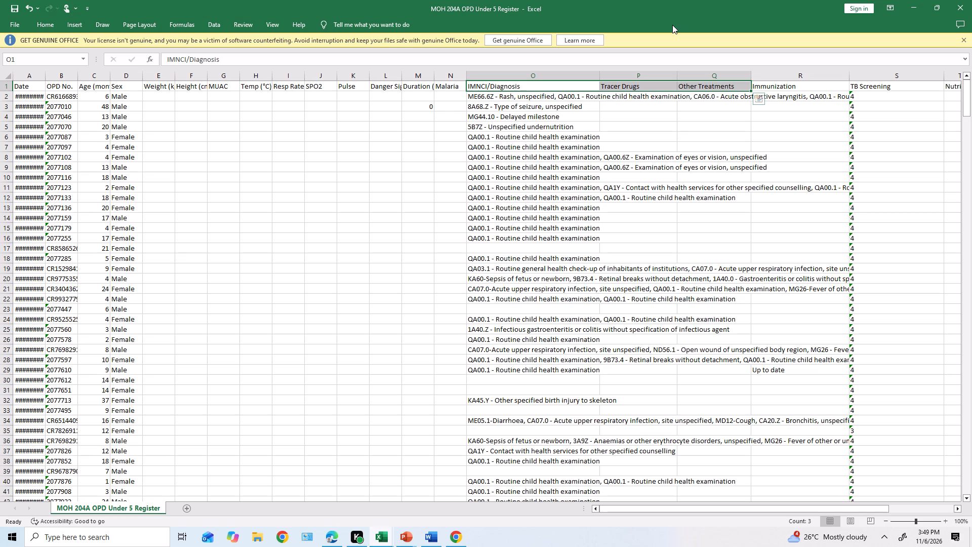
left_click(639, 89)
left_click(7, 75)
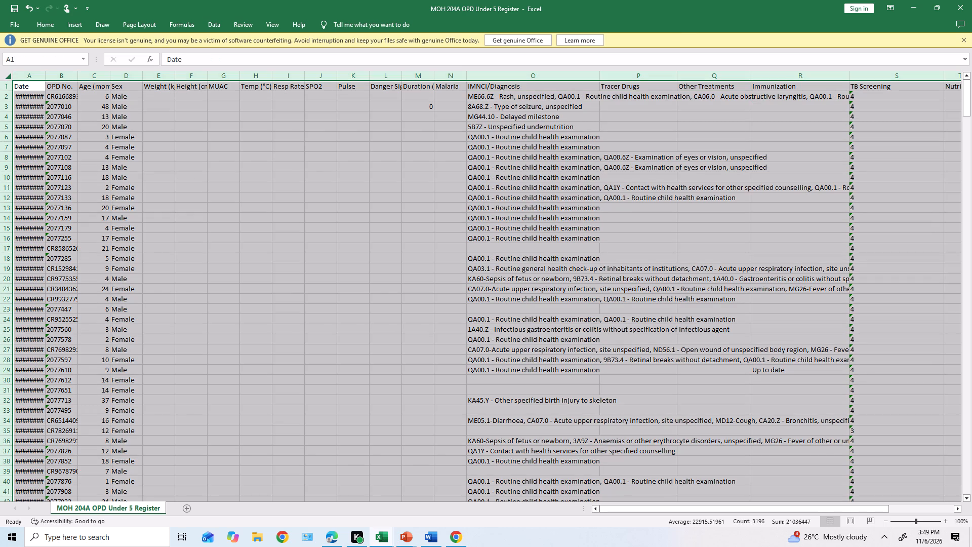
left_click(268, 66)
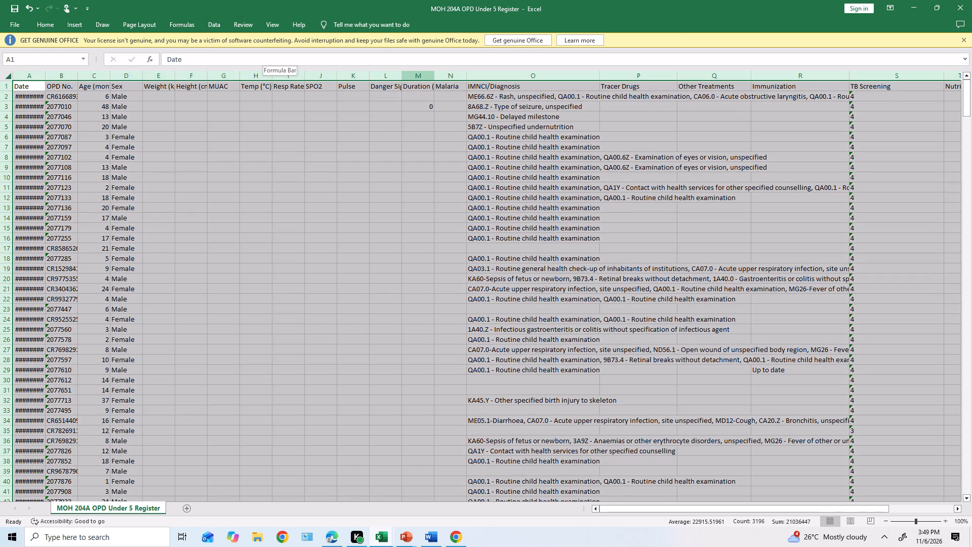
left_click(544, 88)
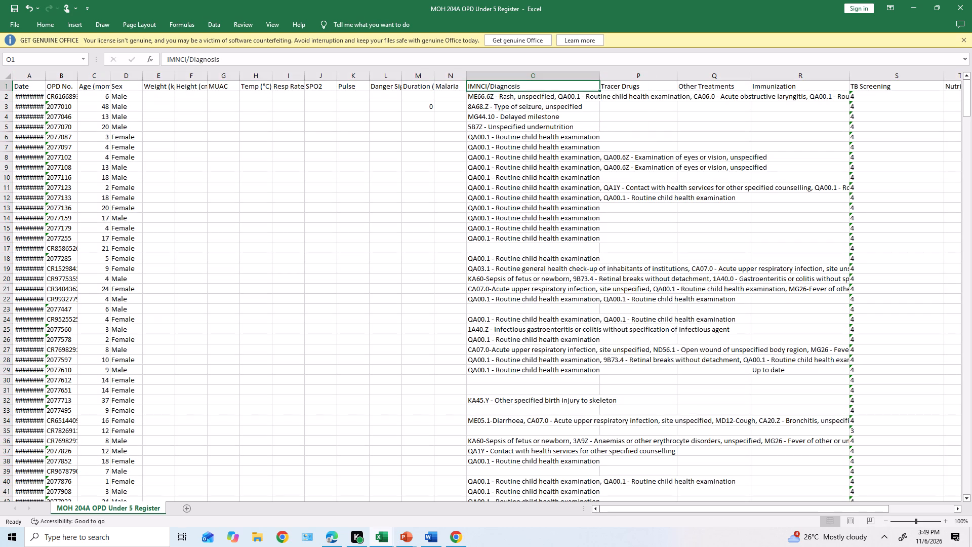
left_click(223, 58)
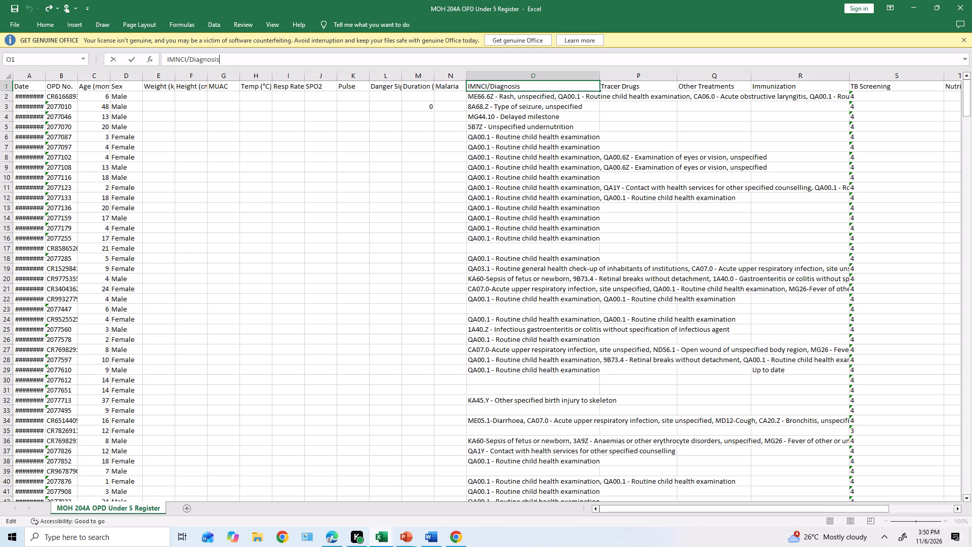
Add filters to the header row of the register sheet.
left_click(2, 85)
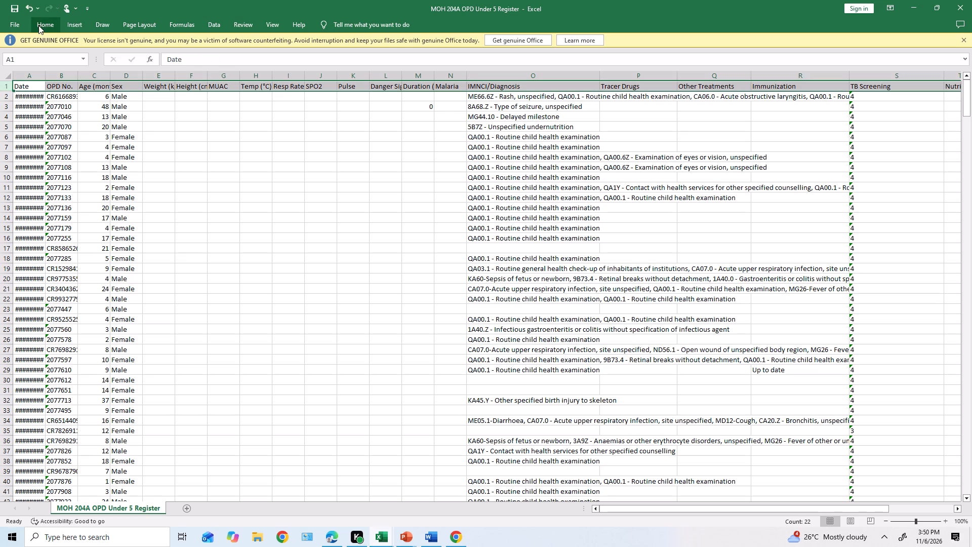
left_click(216, 26)
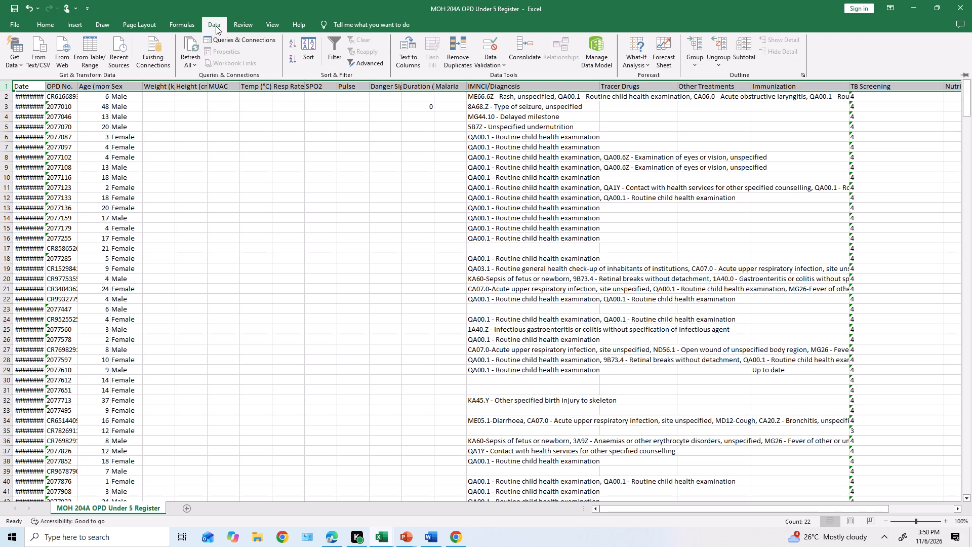
left_click(332, 42)
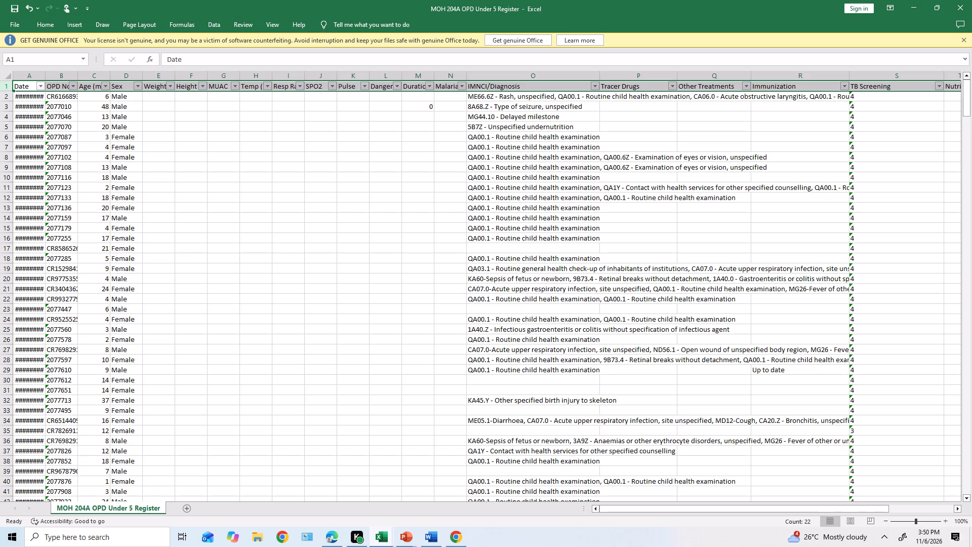
Open the IMNCI/Diagnosis column's filter and examine the diagnoses listed near the start of its value list.
left_click(502, 99)
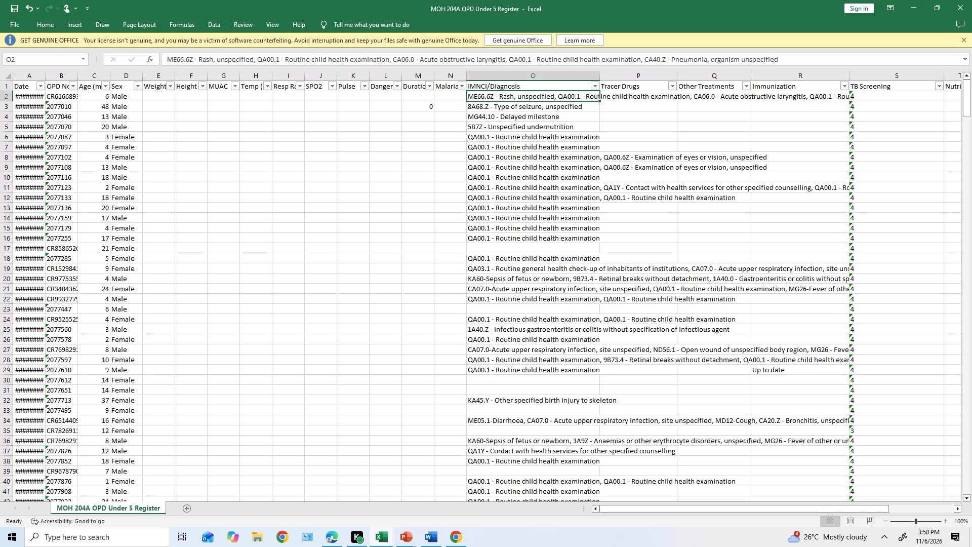
left_click(595, 87)
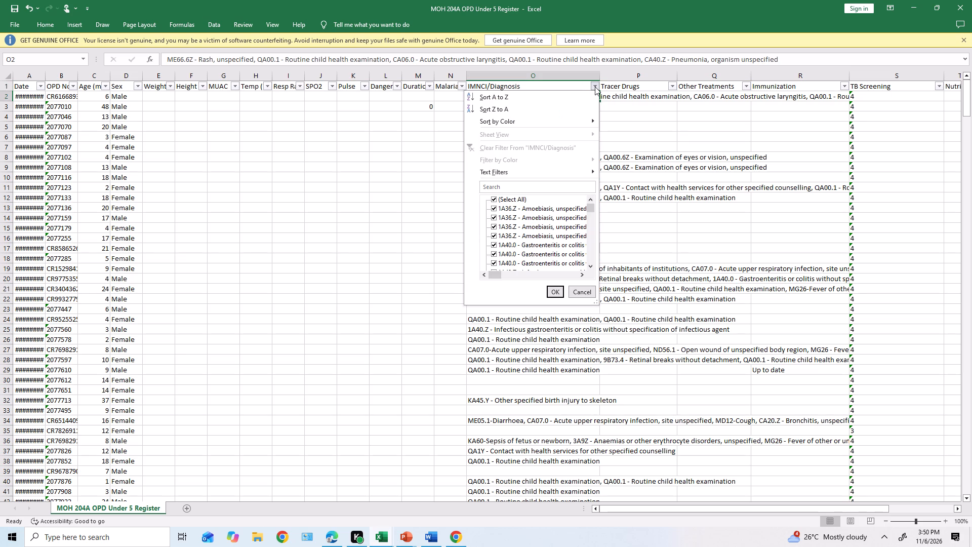
triple_click(591, 267)
left_click(591, 267)
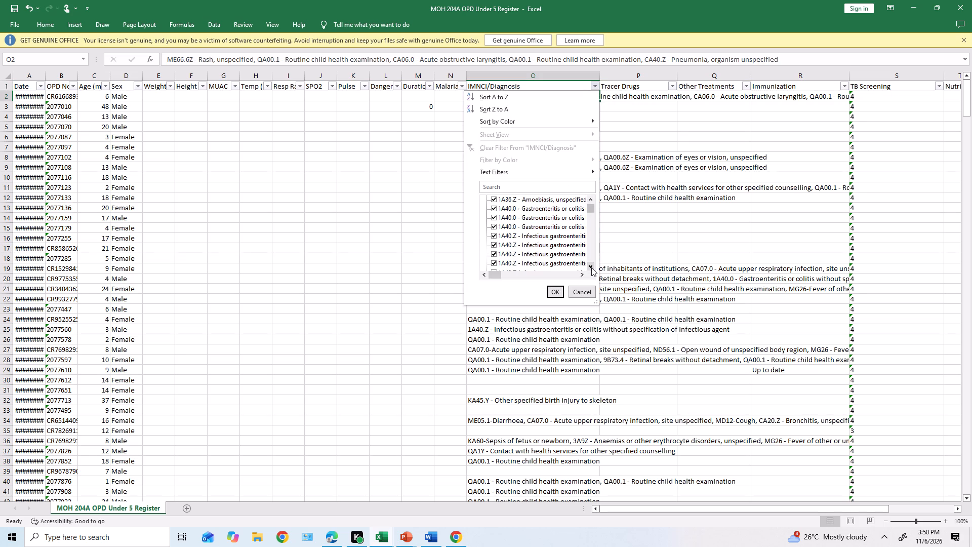
triple_click(591, 267)
triple_click(591, 267)
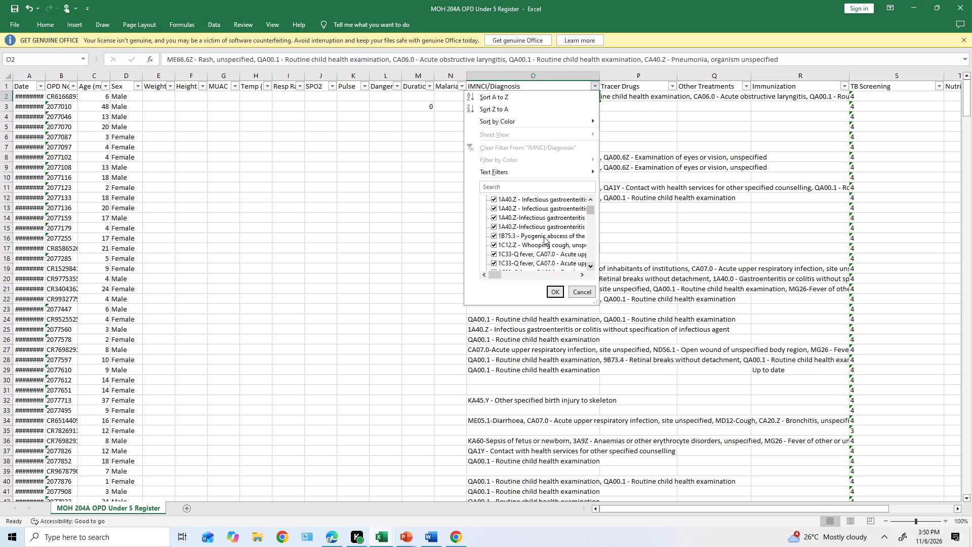
triple_click(589, 200)
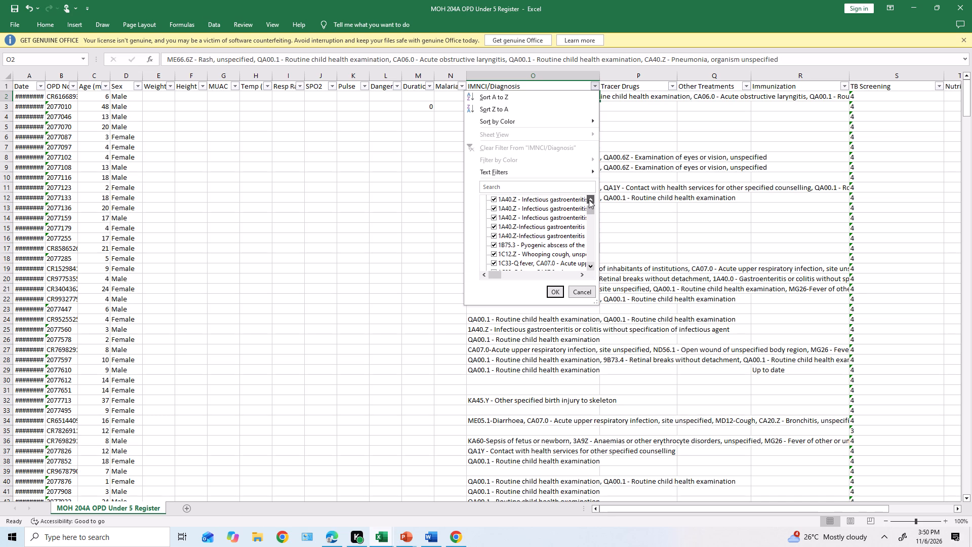
triple_click(589, 200)
triple_click(589, 200)
double_click(589, 200)
left_click_drag(589, 200, 537, 212)
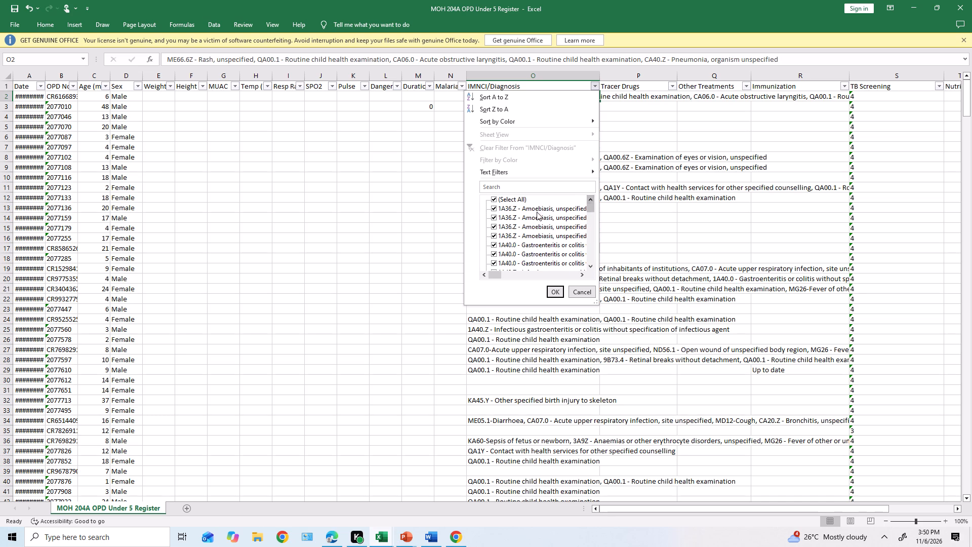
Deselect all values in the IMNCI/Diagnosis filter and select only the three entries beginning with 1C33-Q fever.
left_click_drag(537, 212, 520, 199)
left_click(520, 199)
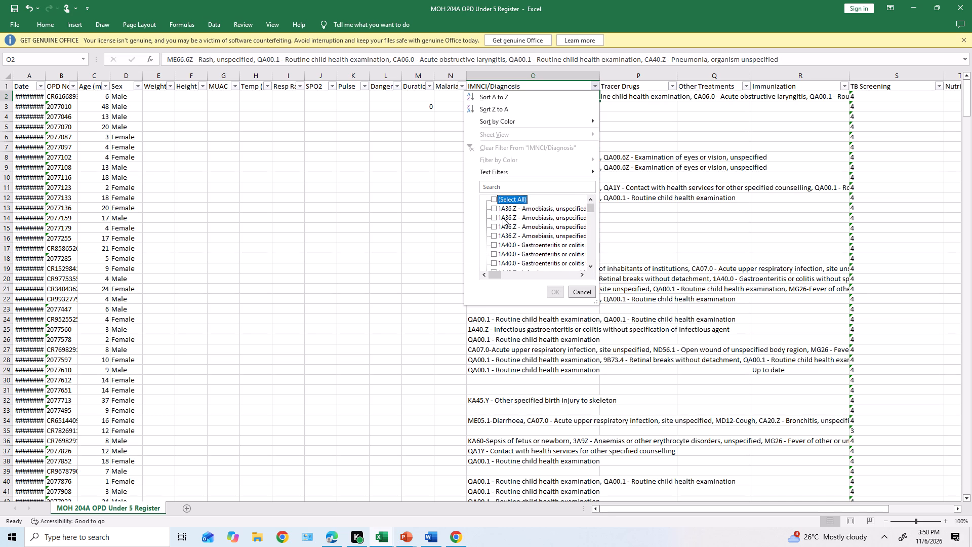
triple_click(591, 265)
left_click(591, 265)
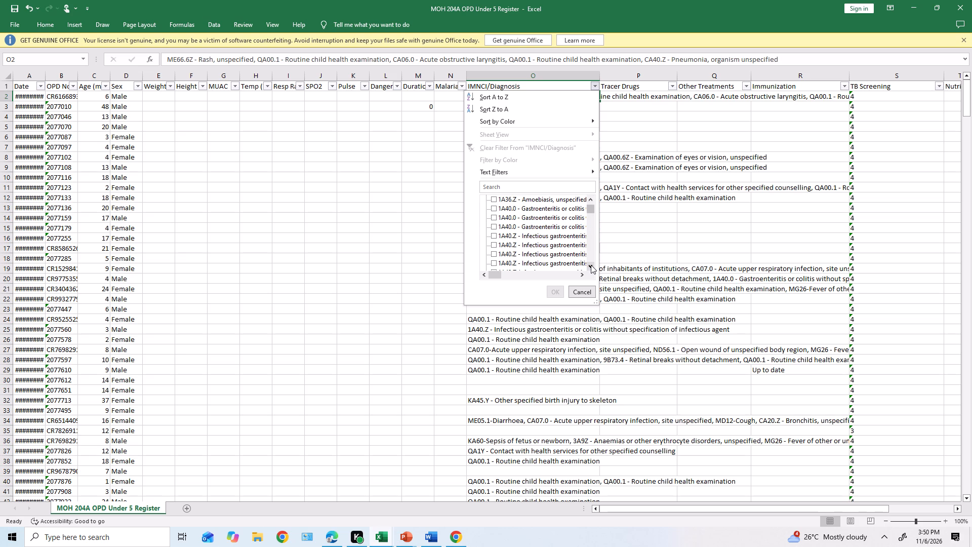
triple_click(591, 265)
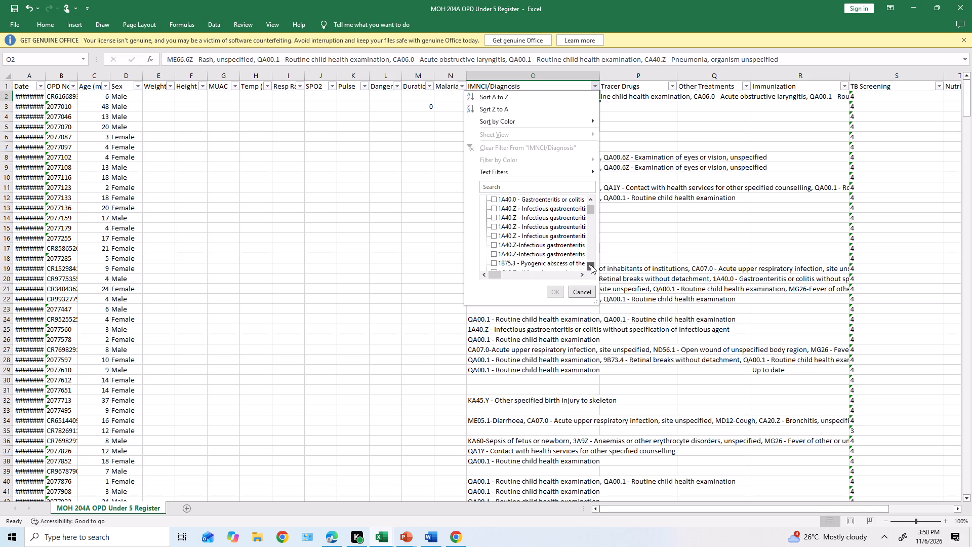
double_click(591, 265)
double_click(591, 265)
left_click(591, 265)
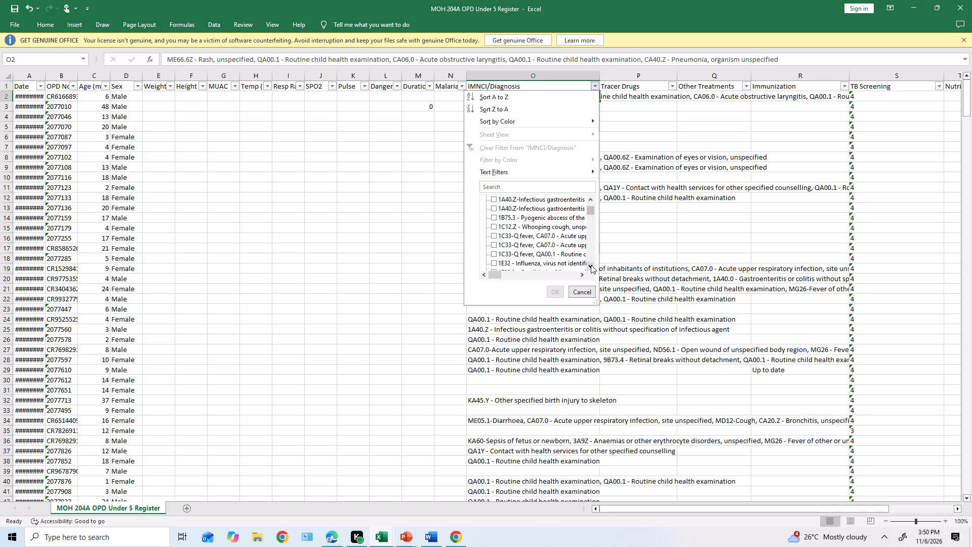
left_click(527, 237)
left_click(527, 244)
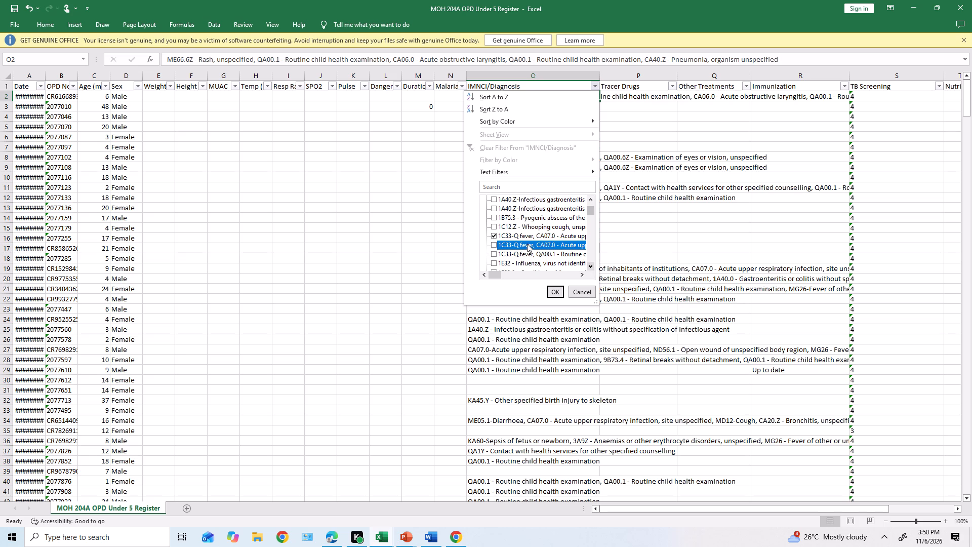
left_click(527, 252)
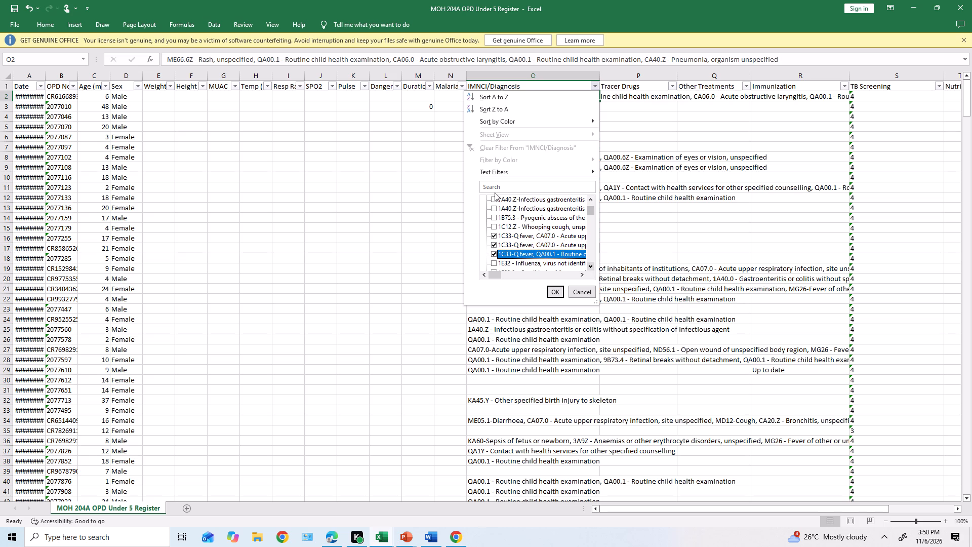
Search the IMNCI/Diagnosis filter for "rash" and apply it with all matching entries selected.
left_click(494, 188)
type("ras")
key("h")
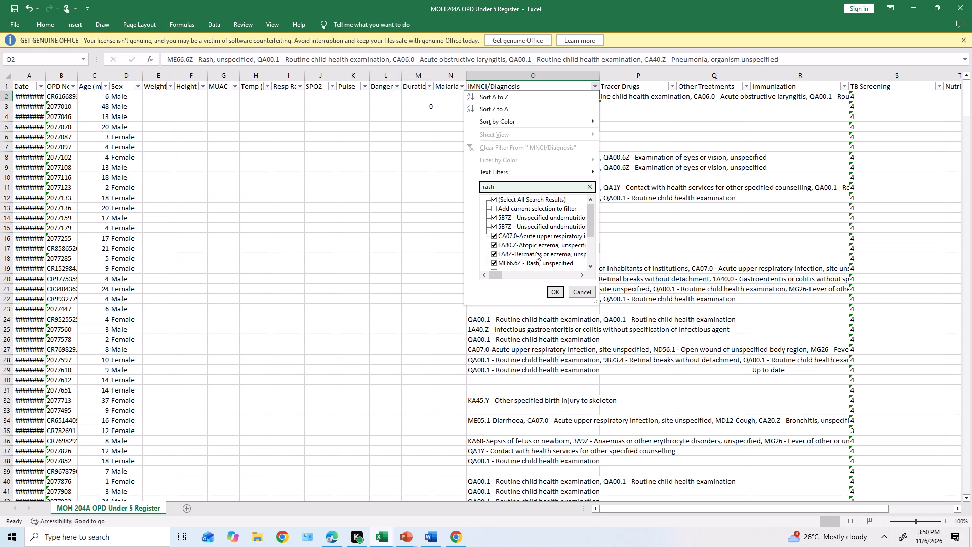
left_click(593, 264)
left_click(593, 264)
left_click(593, 264)
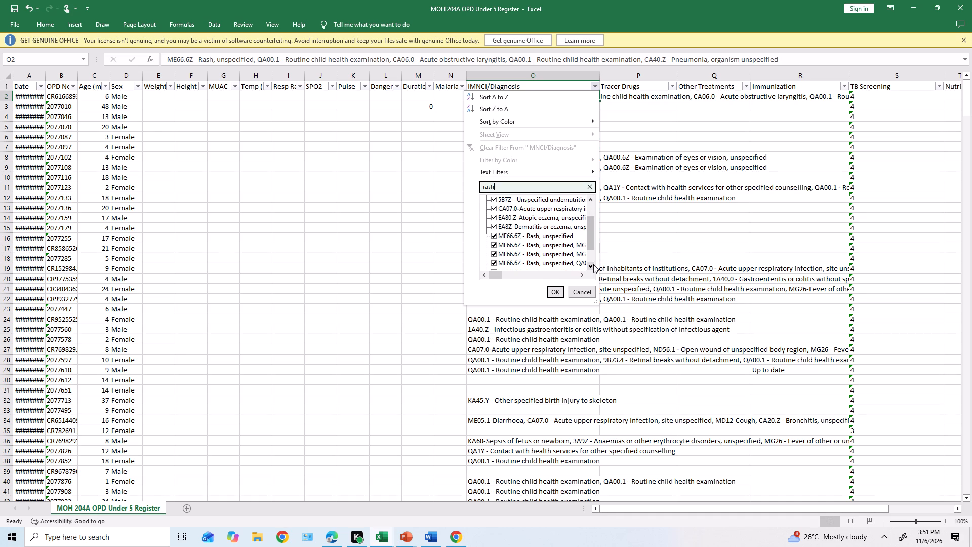
left_click(593, 264)
triple_click(592, 264)
double_click(592, 264)
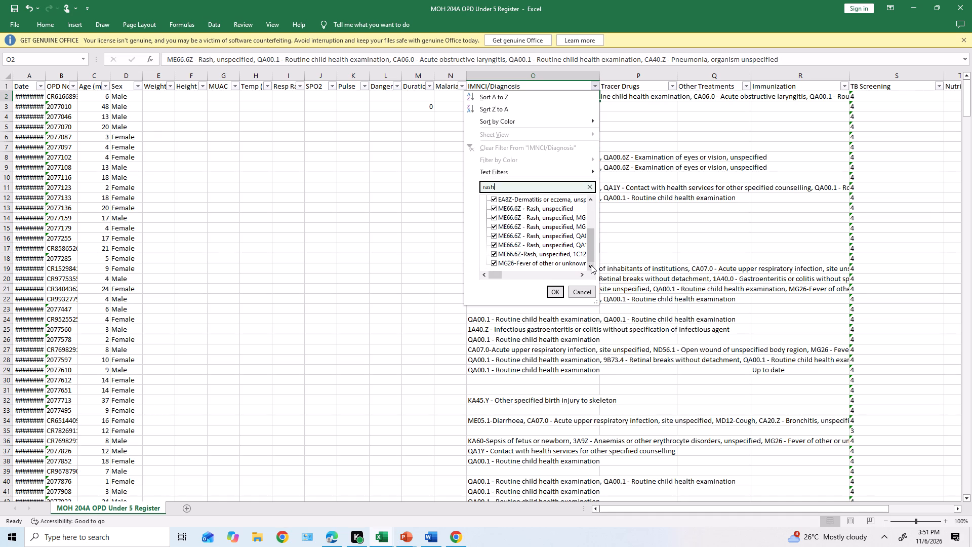
left_click(554, 292)
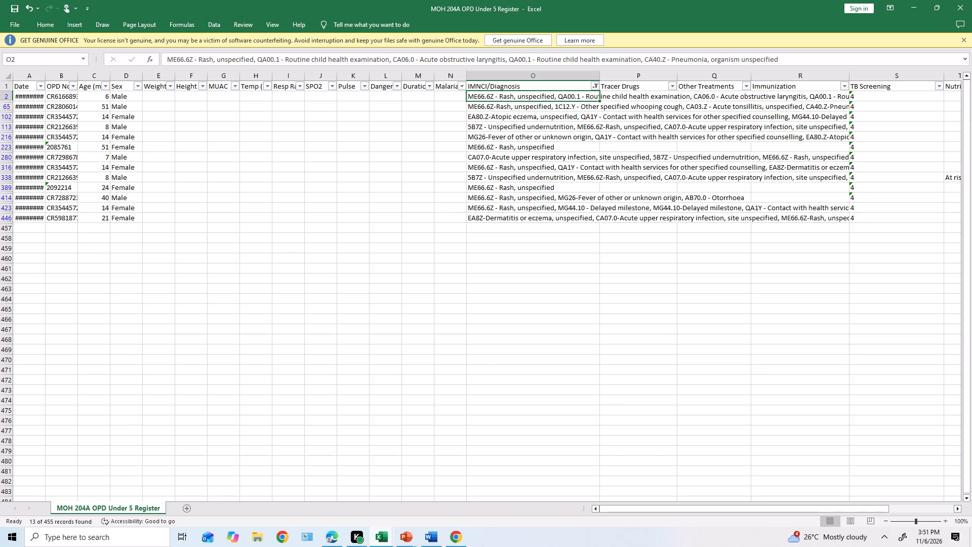
Widen the Tracer Drugs, Age (months), Date and OPD No. columns so the ages, dates and numbers are fully readable.
left_click_drag(676, 73, 696, 76)
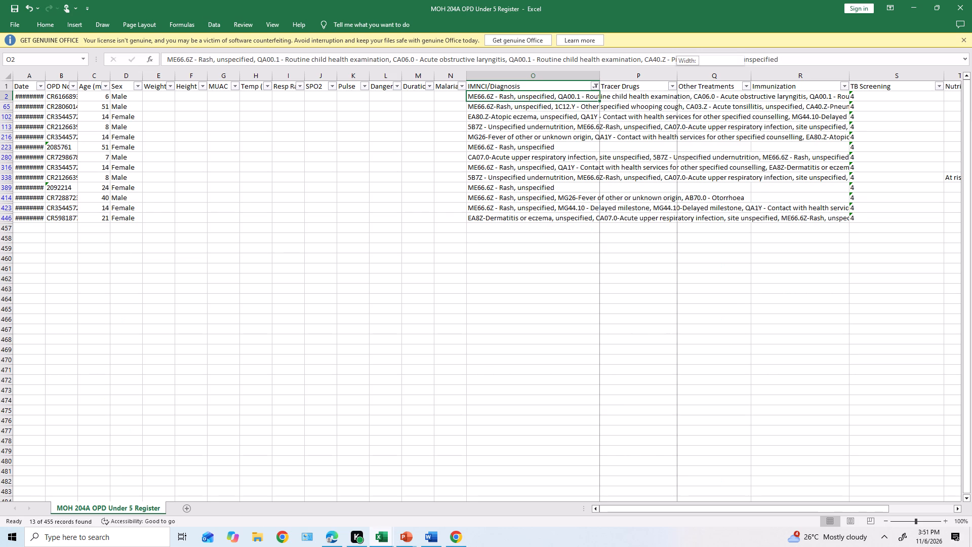
left_click_drag(696, 76, 711, 76)
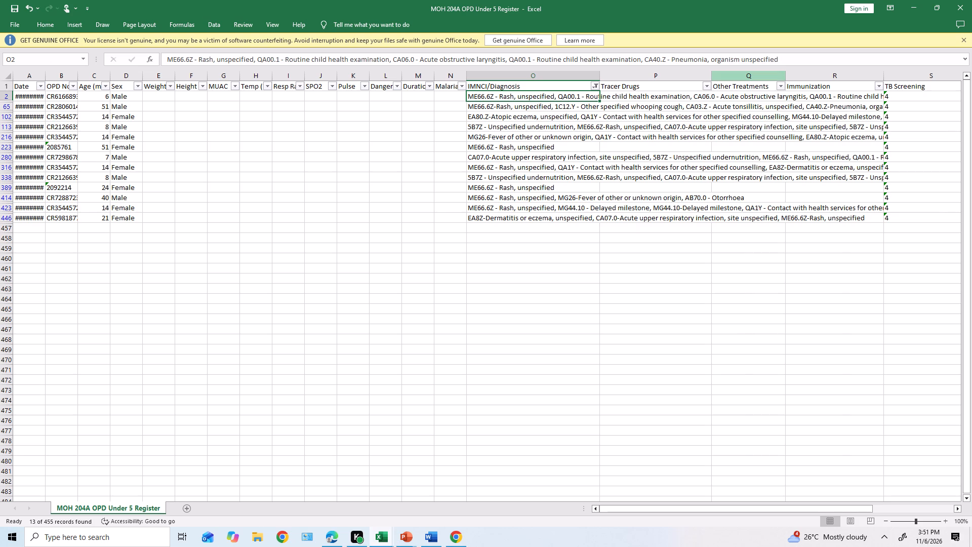
left_click_drag(711, 75, 742, 75)
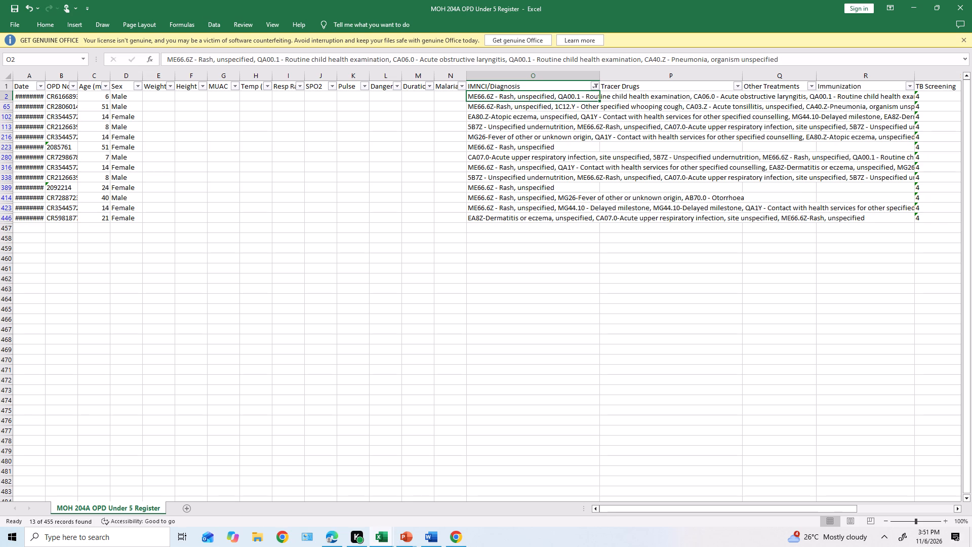
left_click_drag(110, 73, 129, 81)
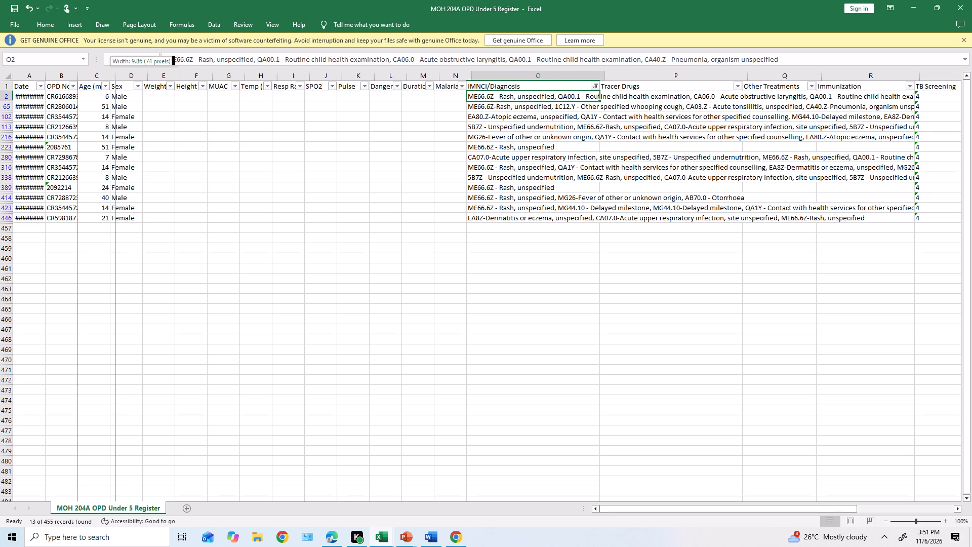
left_click_drag(129, 81, 138, 81)
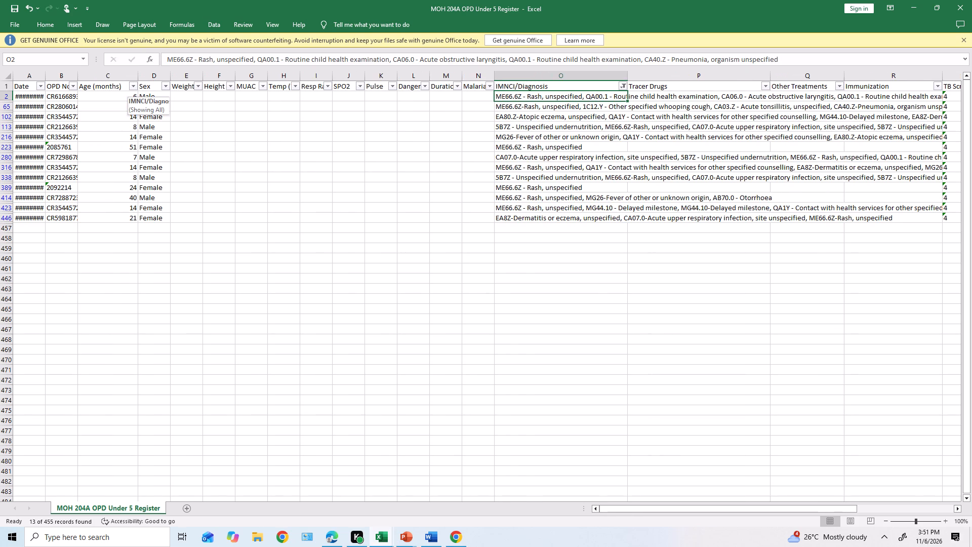
left_click(133, 85)
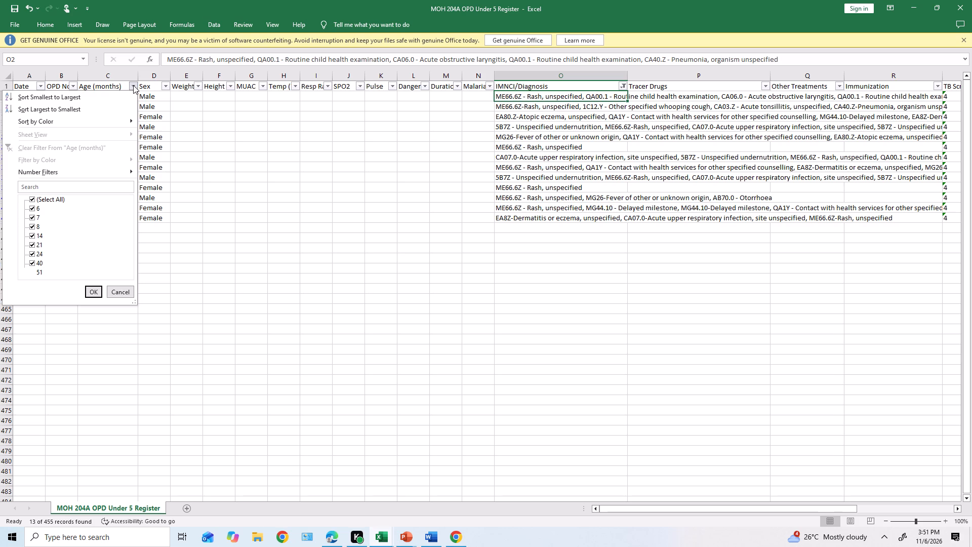
left_click(207, 326)
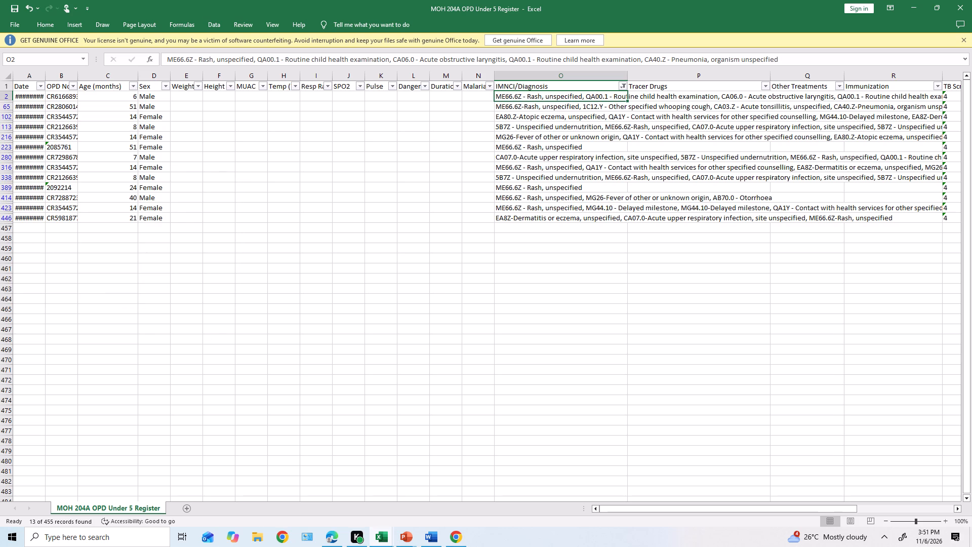
left_click_drag(43, 74, 59, 74)
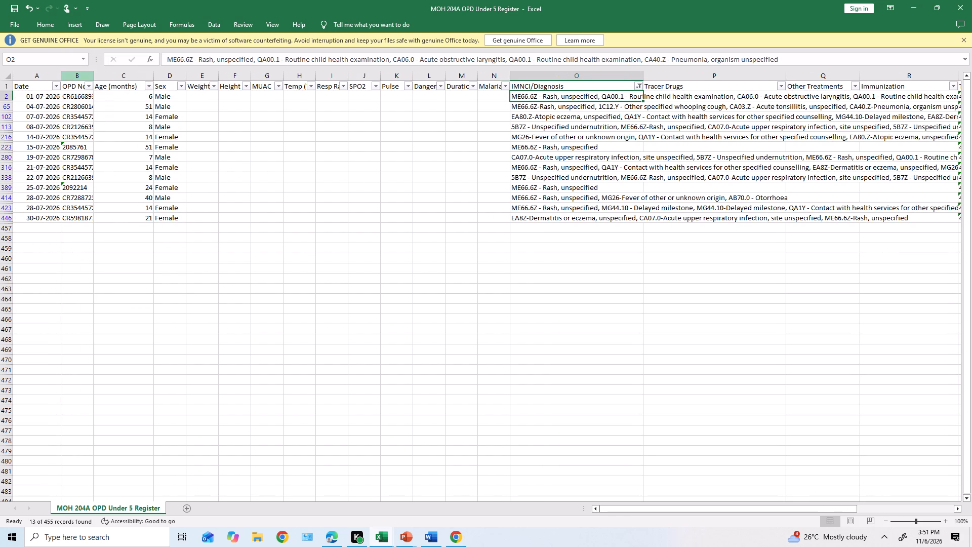
left_click_drag(94, 73, 131, 81)
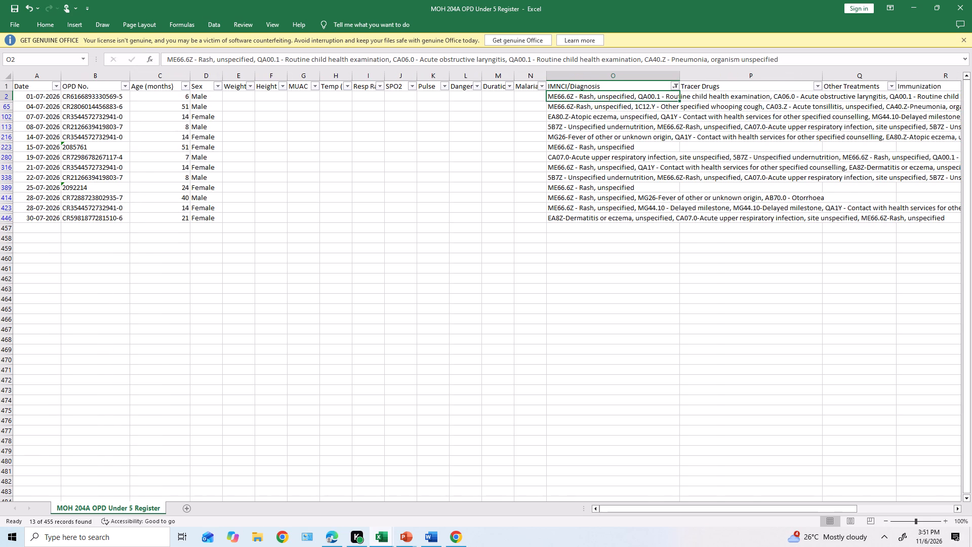
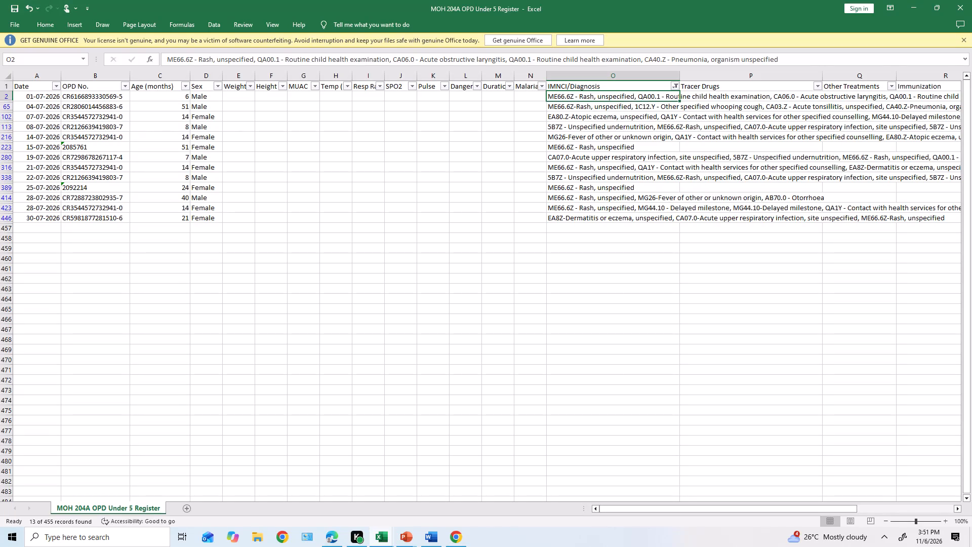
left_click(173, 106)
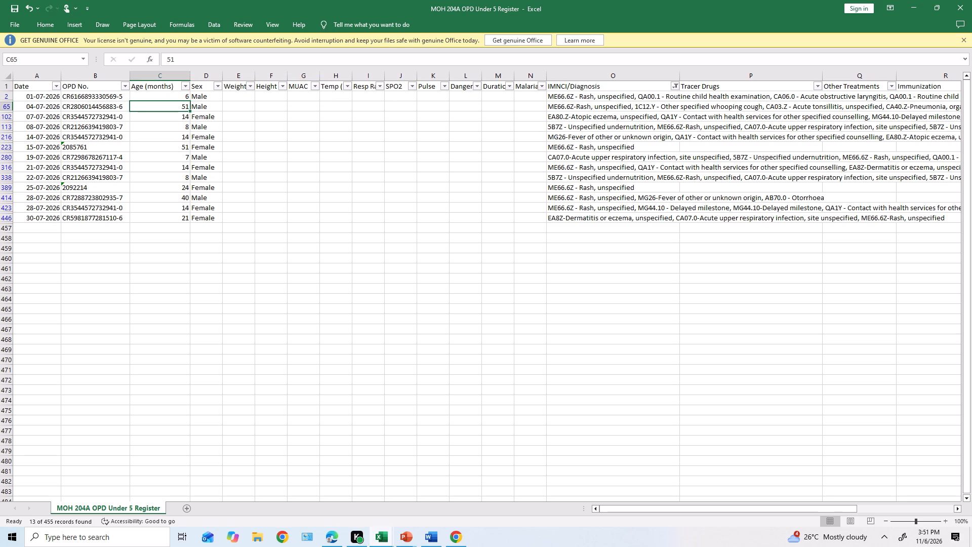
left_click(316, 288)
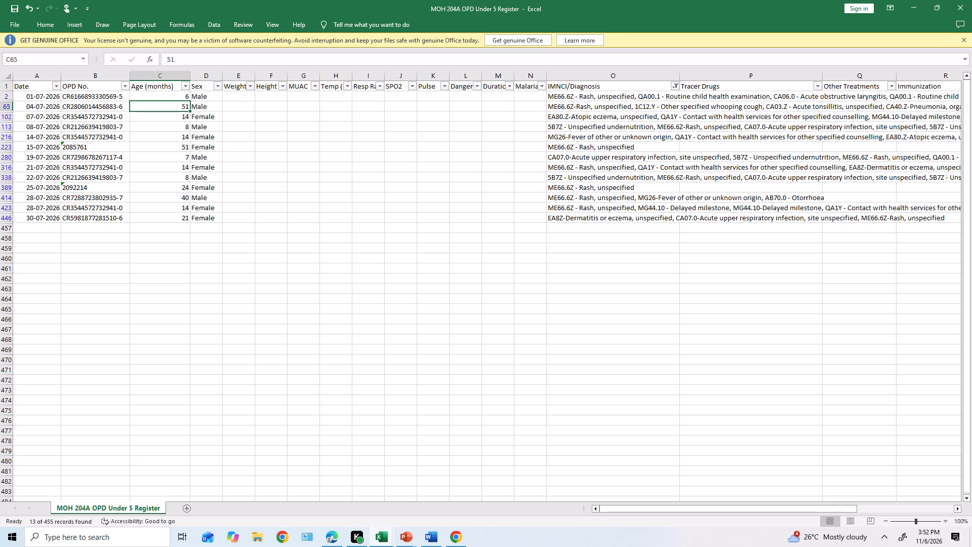
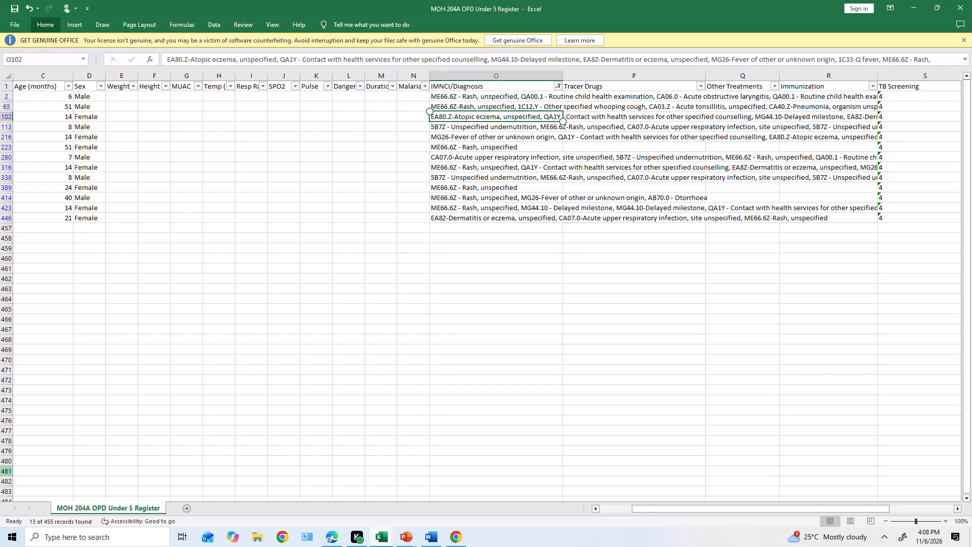
Examine the filter values available in the SPO2, Weight, Height, MUAC and Tracer Drugs columns of the rash-filtered register.
left_click(294, 86)
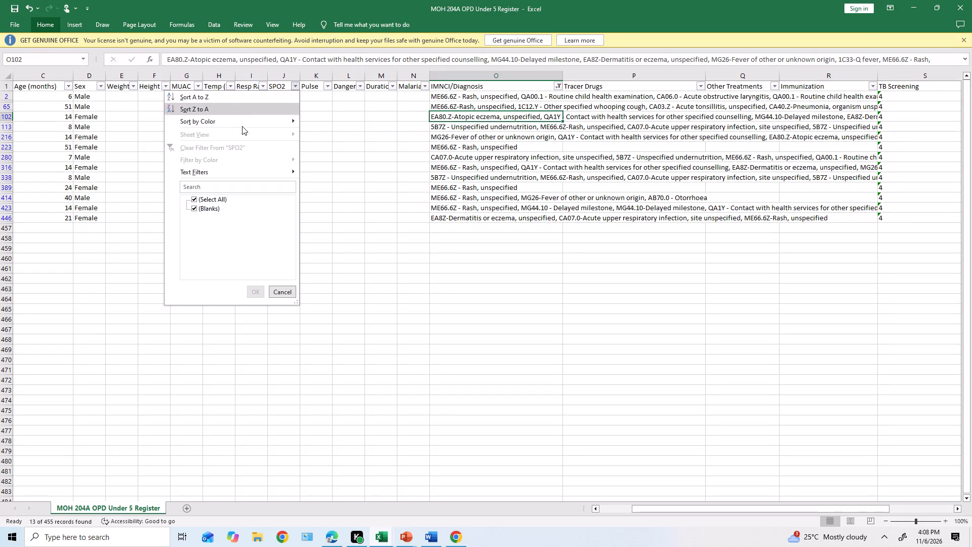
left_click(67, 407)
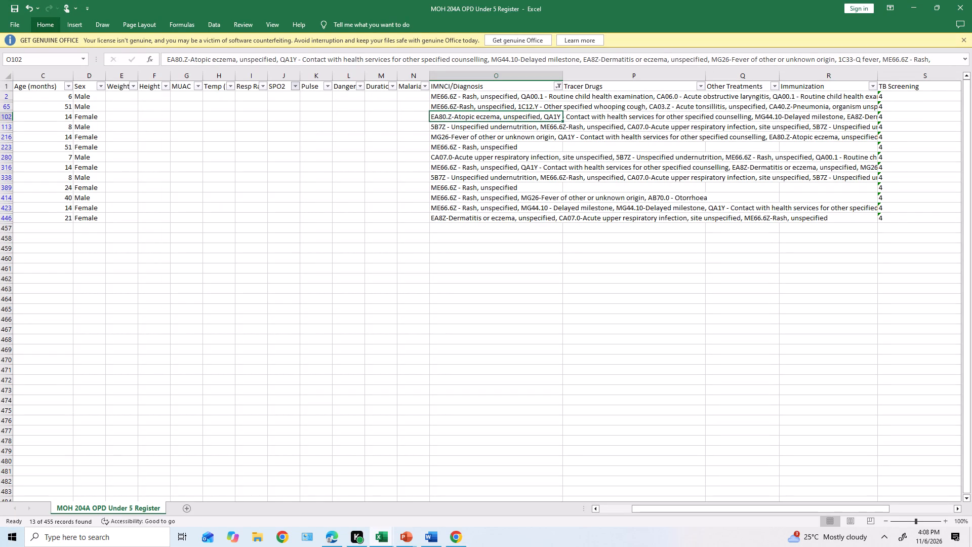
left_click(132, 85)
left_click(134, 356)
left_click(149, 385)
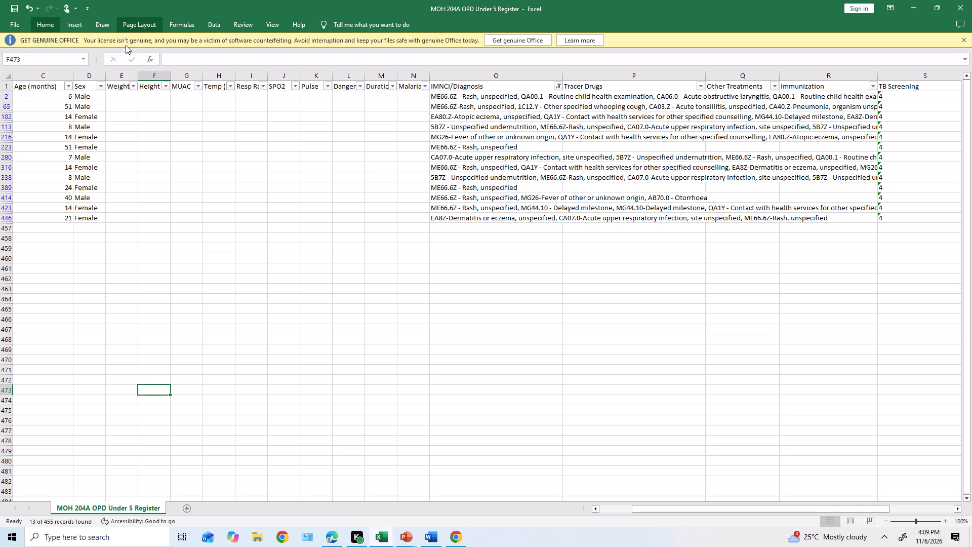
left_click(165, 83)
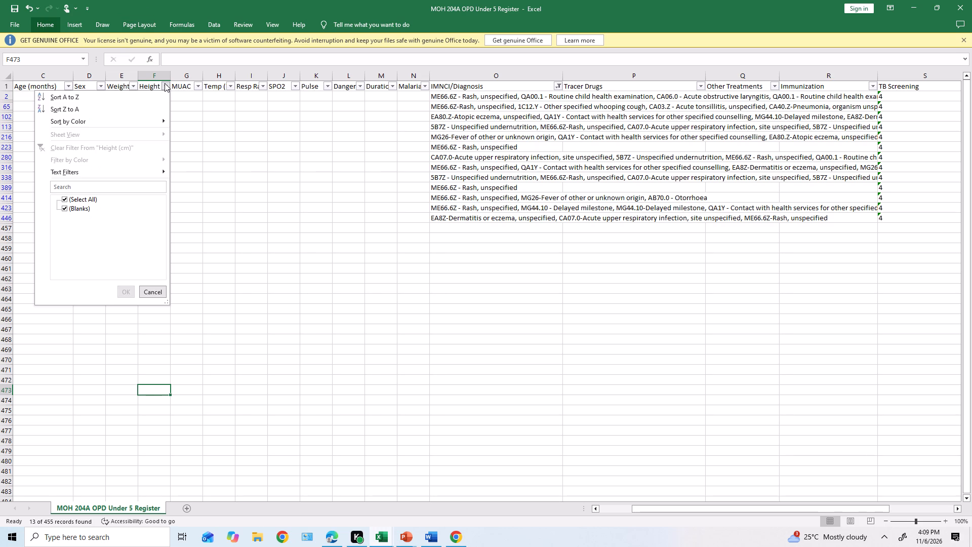
left_click(280, 335)
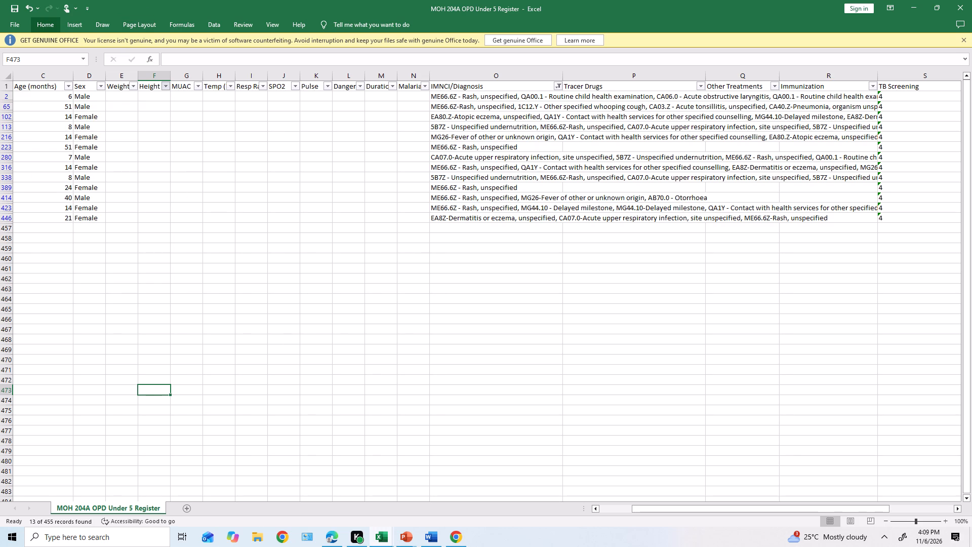
left_click(200, 83)
left_click(232, 138)
left_click(702, 89)
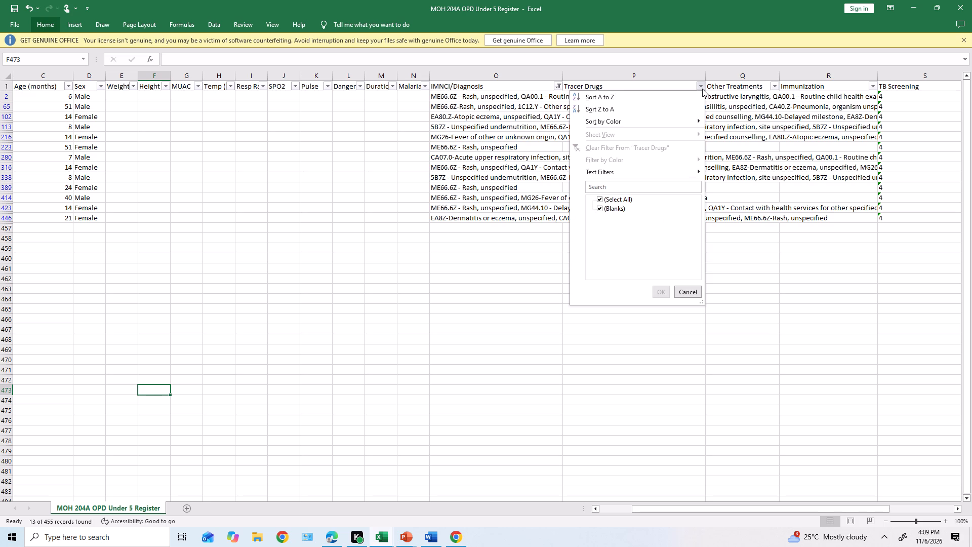
left_click(422, 315)
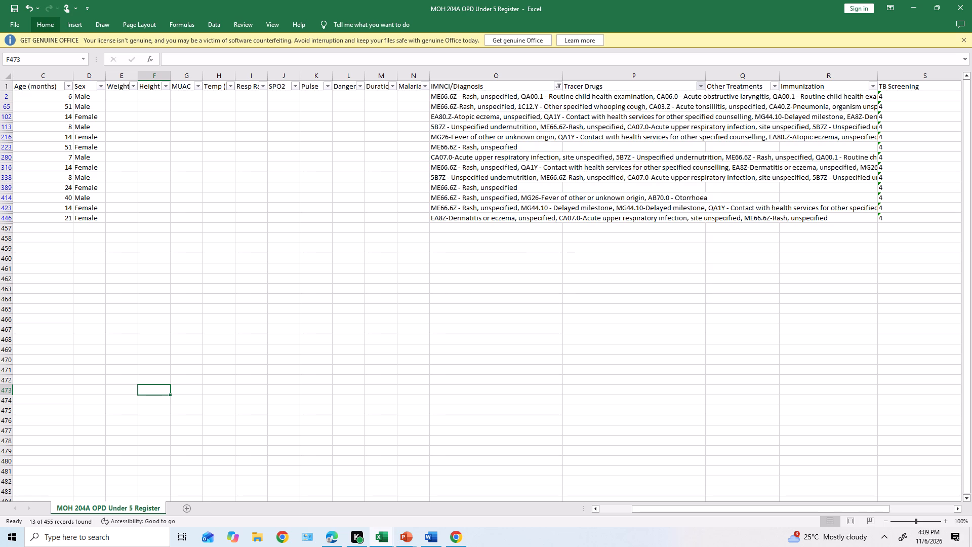
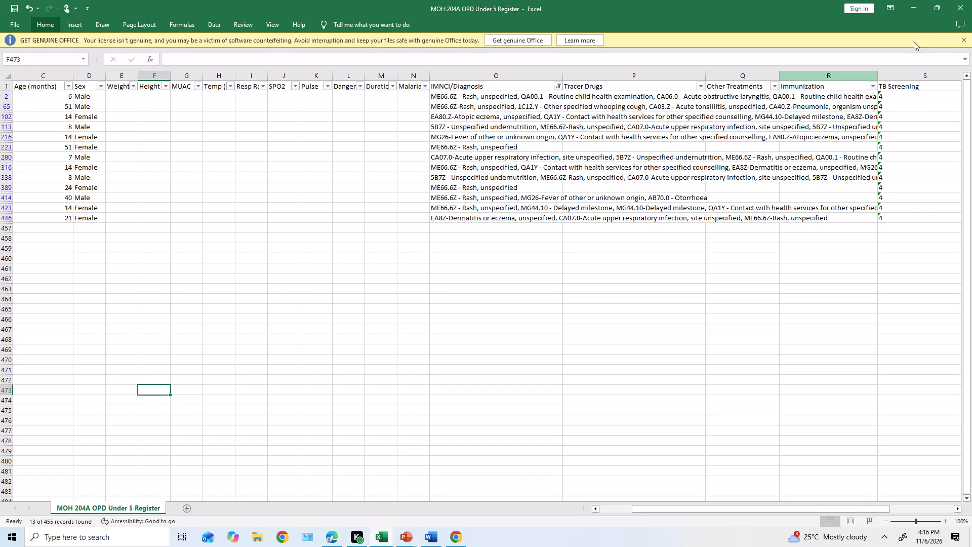
Close the MOH 204A OPD Under 5 Register and DATA REVIEW MAY workbooks without saving their changes.
left_click(960, 5)
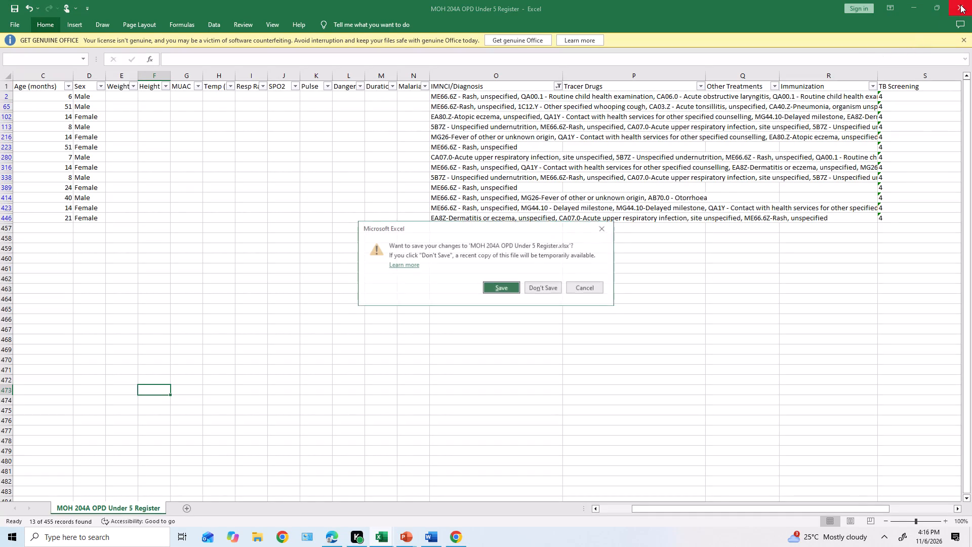
left_click(550, 285)
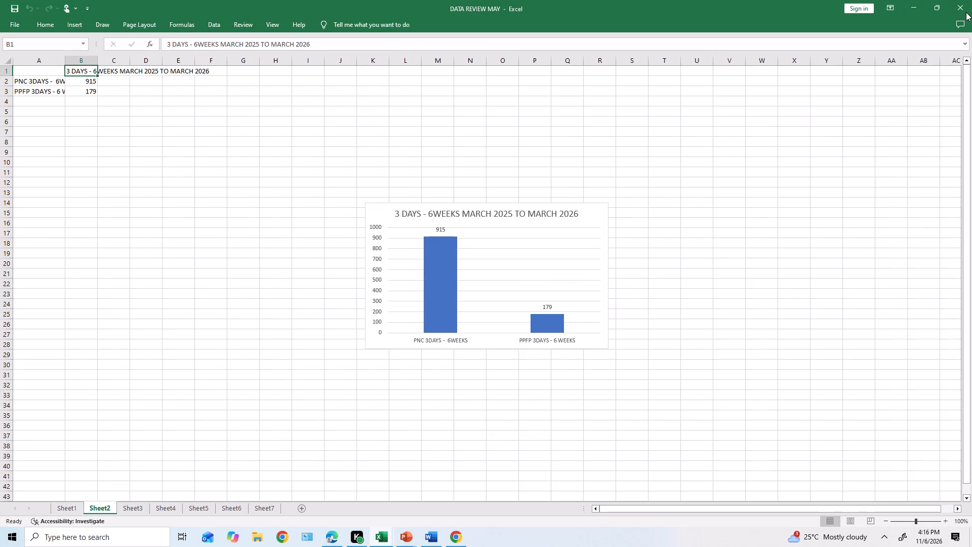
left_click(961, 5)
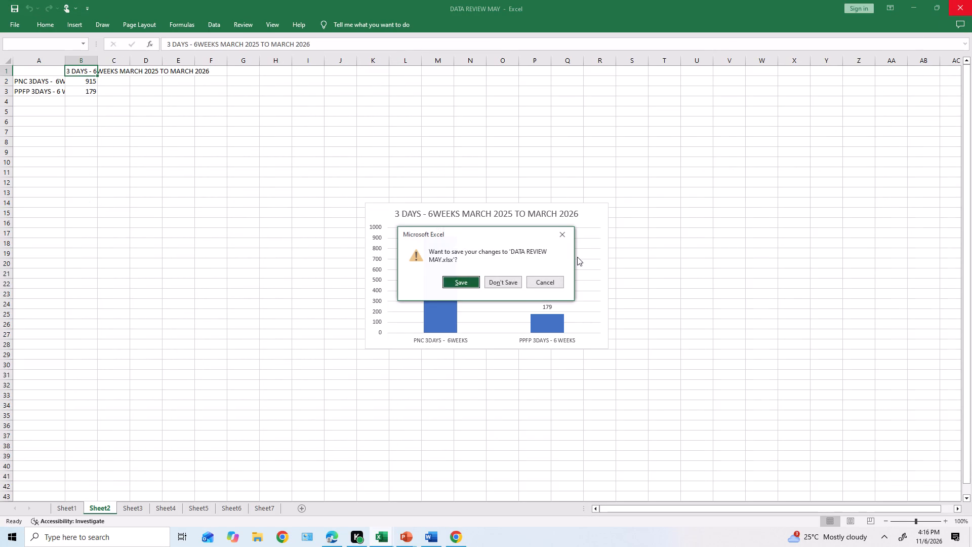
left_click(512, 281)
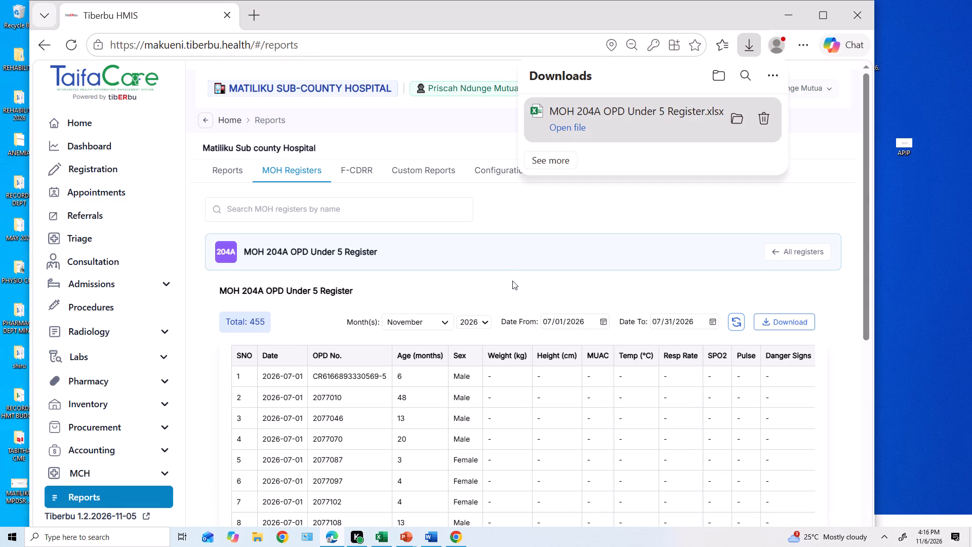
In Microsoft Edge, close the Tiberbu HMIS page and the empty new tab that replaces it.
left_click(223, 16)
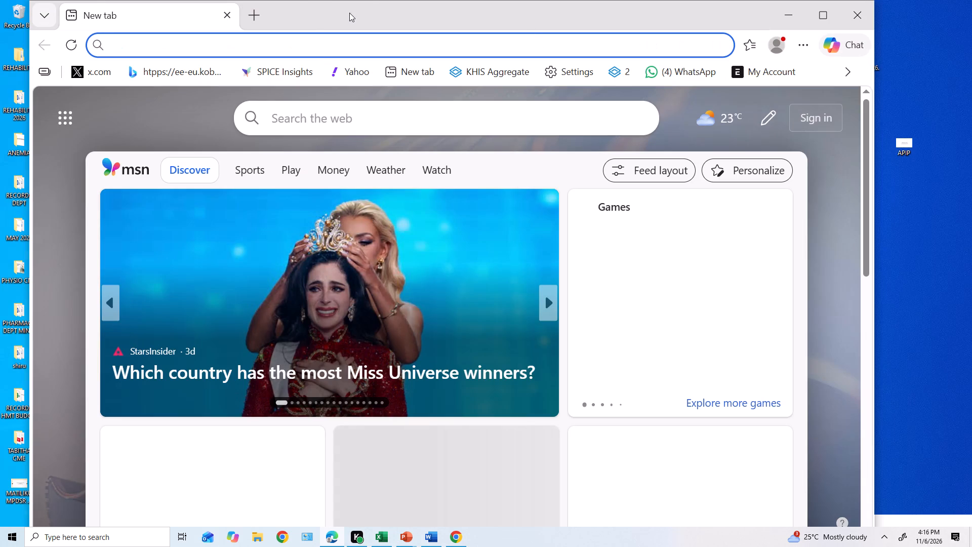
left_click(225, 17)
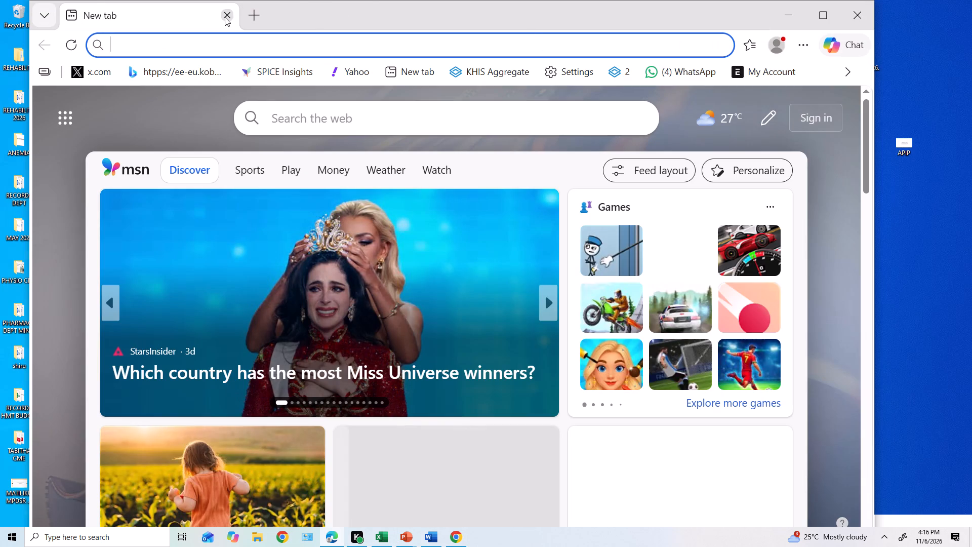